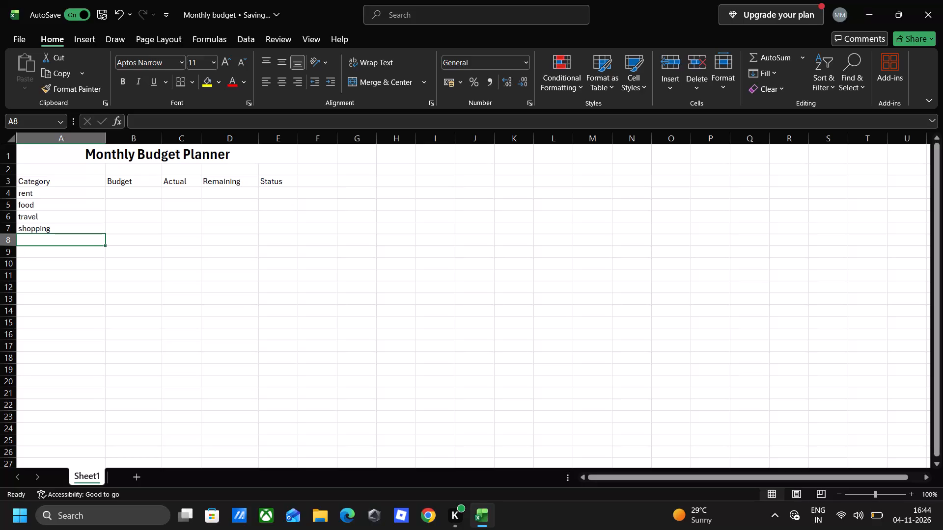
Enter "electricity" in cell A8 as the next entry in the Category column, below shopping.
{"action": "type", "text": "el"}
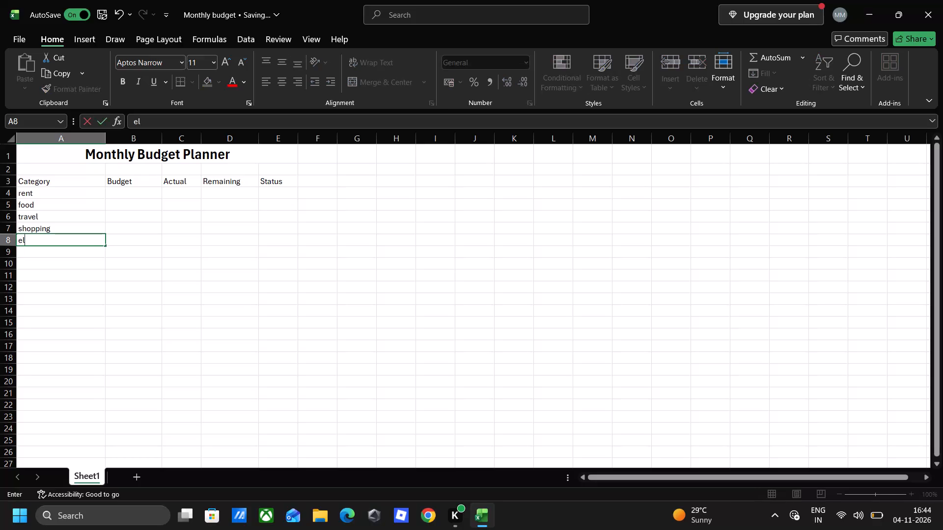
{"action": "key", "text": "3"}
{"action": "key", "text": "BackSpace"}
{"action": "type", "text": "ectricity"}
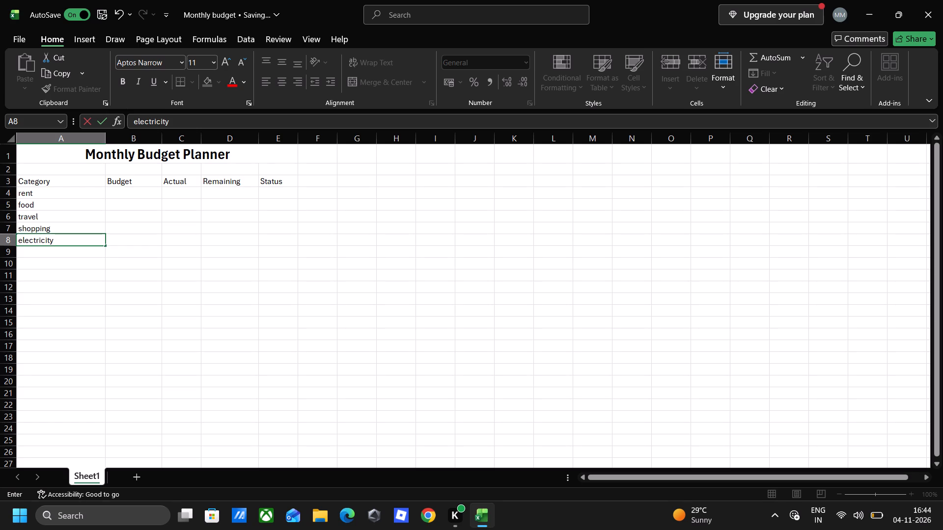
{"action": "key", "text": "Return"}
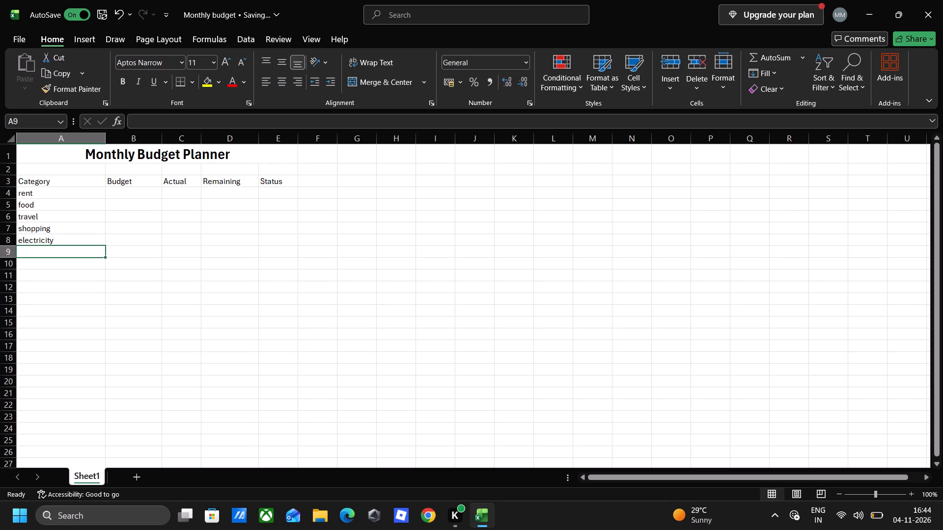
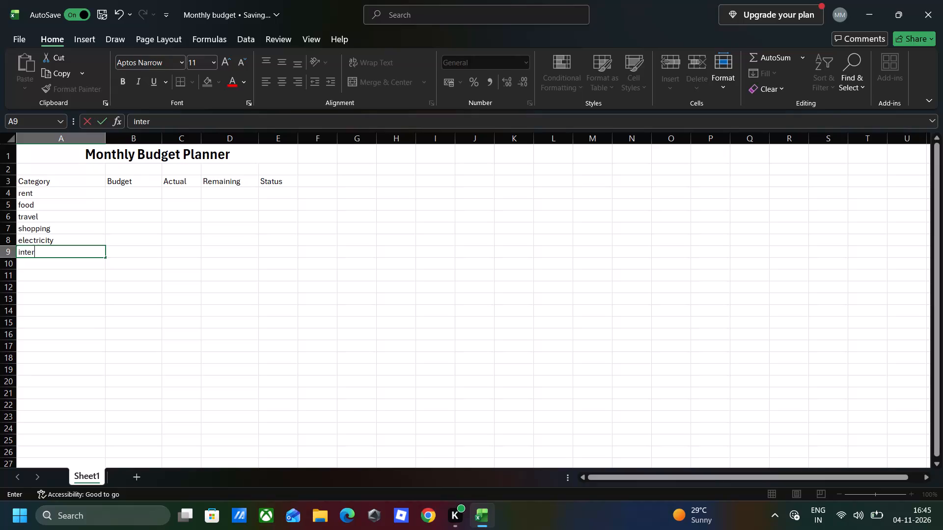
Finish the Category list with "internet", "entertainment" and "others" in cells A9 to A11.
{"action": "key", "text": "Return"}
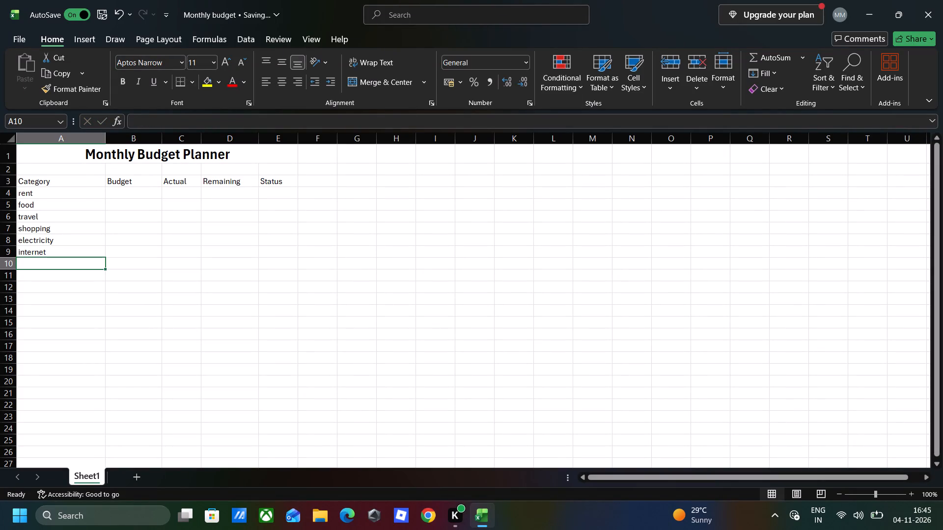
{"action": "type", "text": "enterta"}
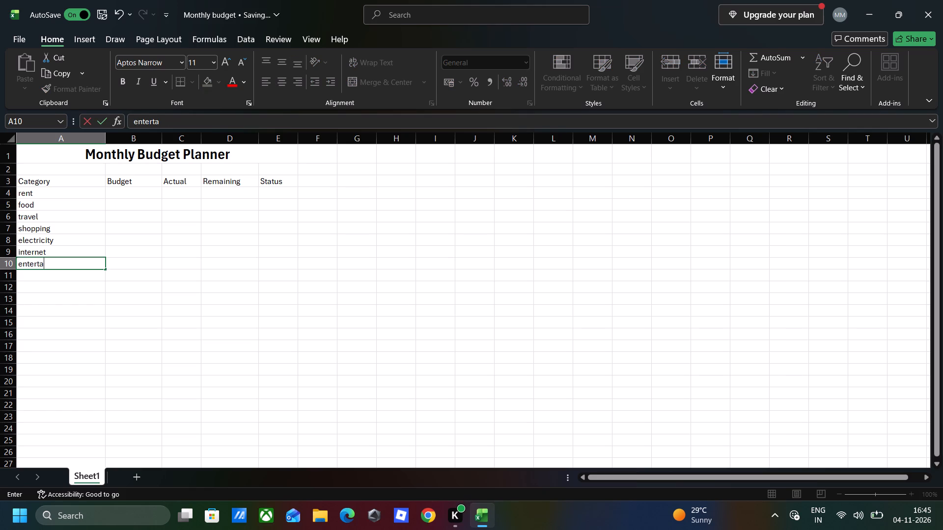
{"action": "type", "text": "inment"}
{"action": "key", "text": "Return"}
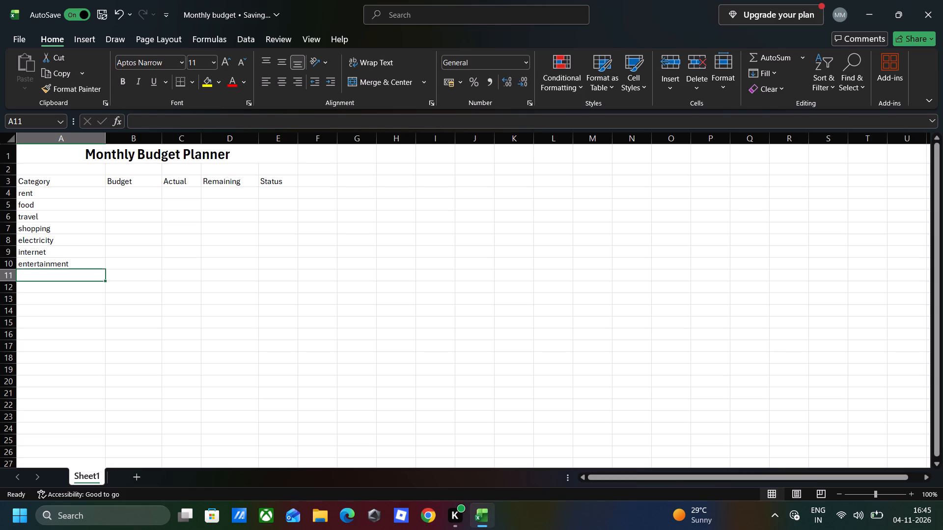
{"action": "type", "text": "oth"}
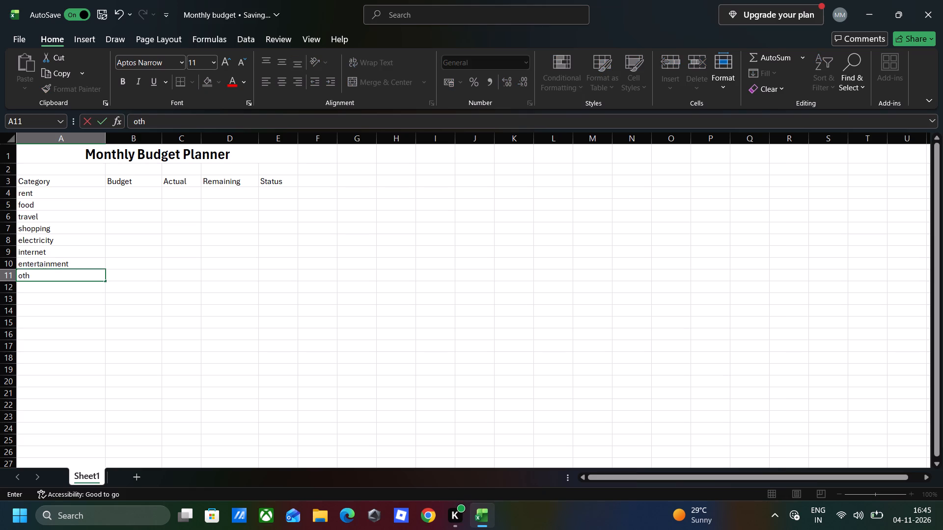
{"action": "type", "text": "erz"}
{"action": "key", "text": "BackSpace"}
{"action": "key", "text": "s"}
{"action": "key", "text": "Return"}
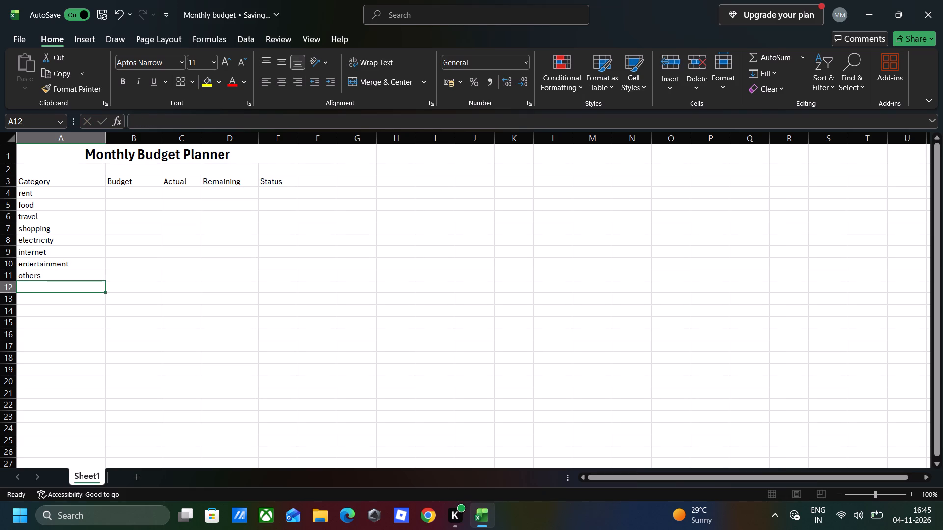
Enter the Budget amounts 8000 for rent, 4000 for food, 2000 for travel and 2000 for shopping in B4 to B7.
{"action": "left_click", "coordinate": [130, 194]}
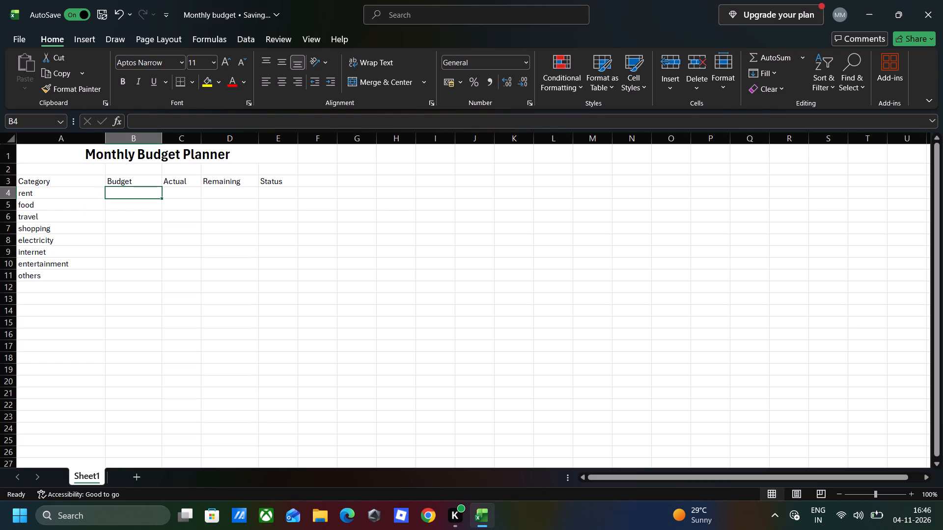
{"action": "key", "text": "8"}
{"action": "type", "text": "000"}
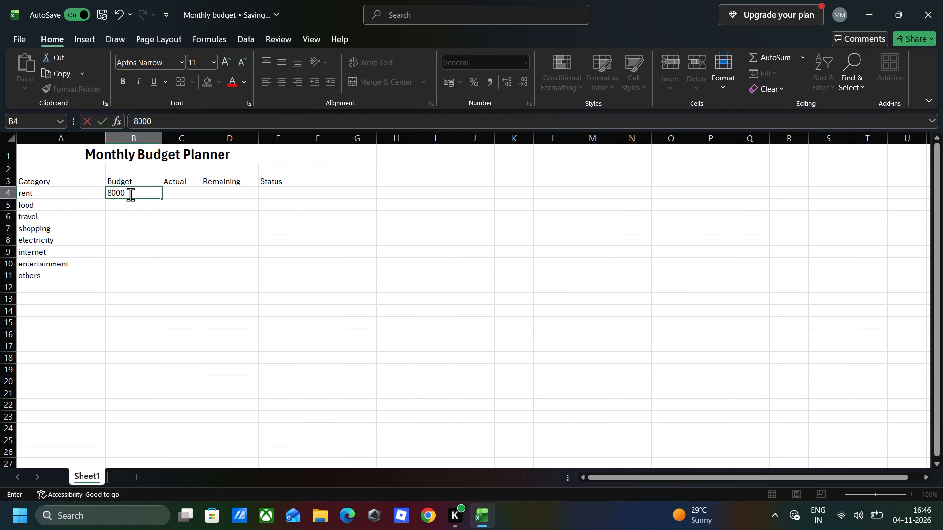
{"action": "key", "text": "Return"}
{"action": "type", "text": "4000"}
{"action": "key", "text": "Return"}
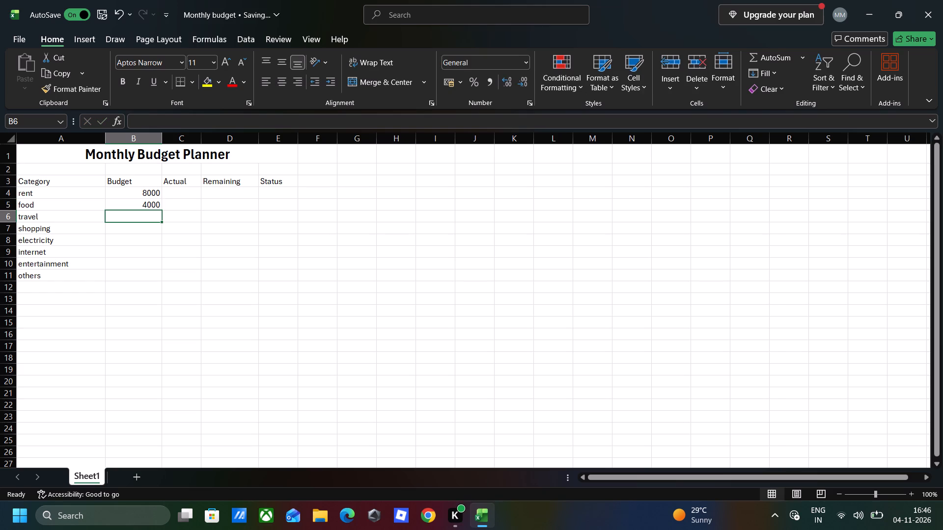
{"action": "type", "text": "2000"}
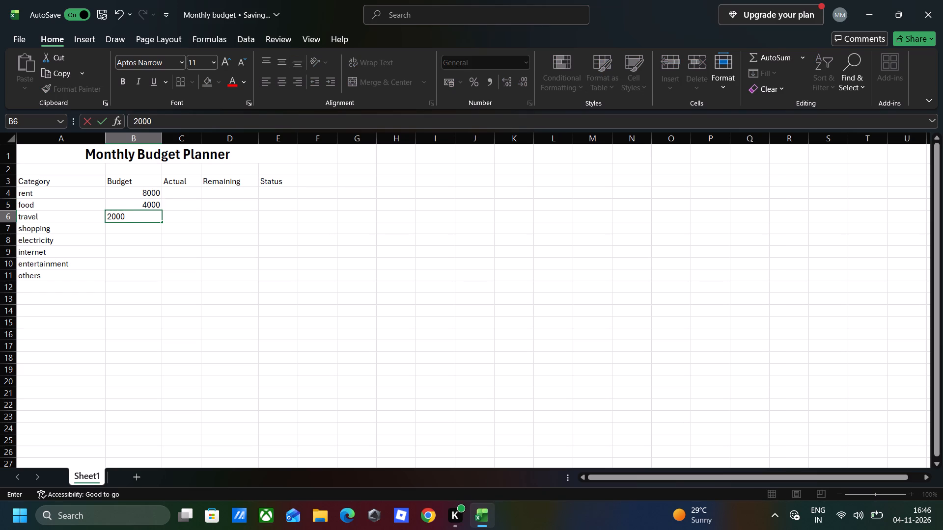
{"action": "key", "text": "Return"}
{"action": "type", "text": "2000"}
{"action": "key", "text": "Return"}
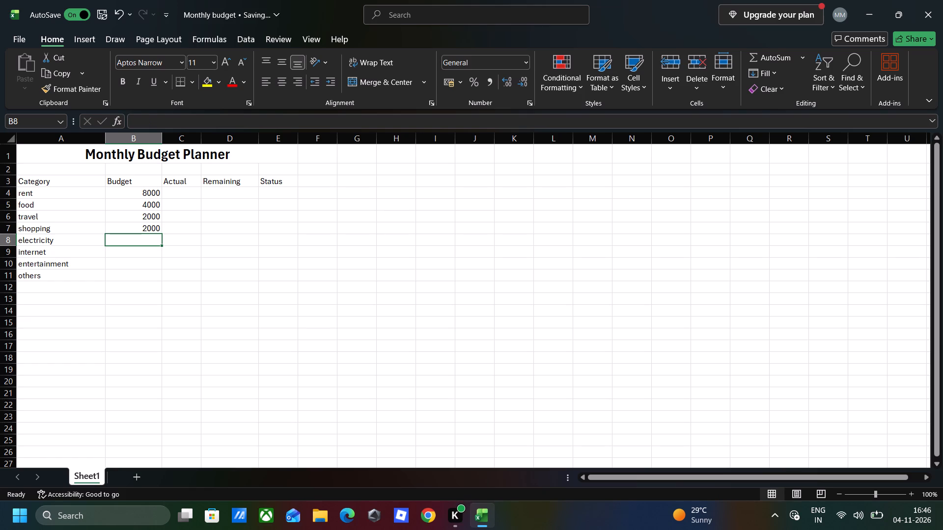
Enter the Budget amounts 1000 for electricity, 700 for internet, 1500 for entertainment and 800 for others in B8 to B11.
{"action": "type", "text": "1000"}
{"action": "key", "text": "Return"}
{"action": "type", "text": "700"}
{"action": "key", "text": "Return"}
{"action": "key", "text": "4"}
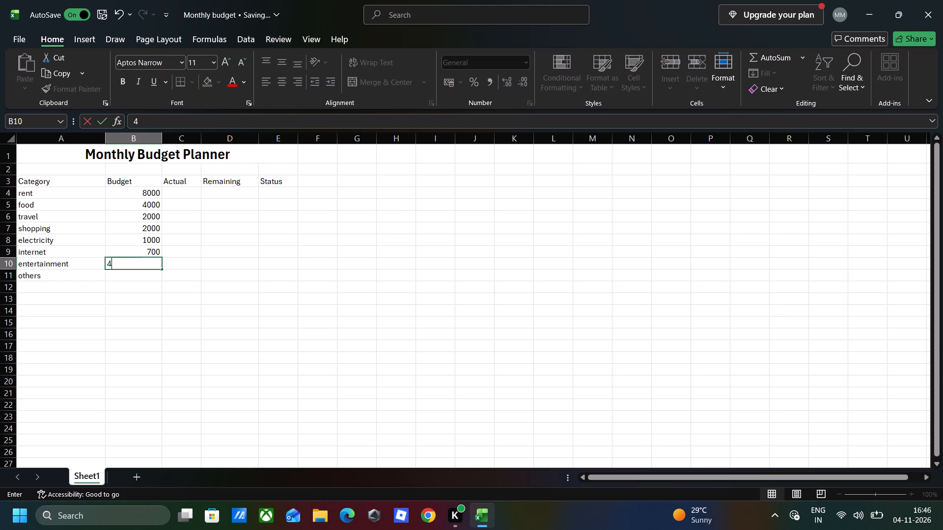
{"action": "key", "text": "BackSpace"}
{"action": "type", "text": "1500"}
{"action": "key", "text": "Return"}
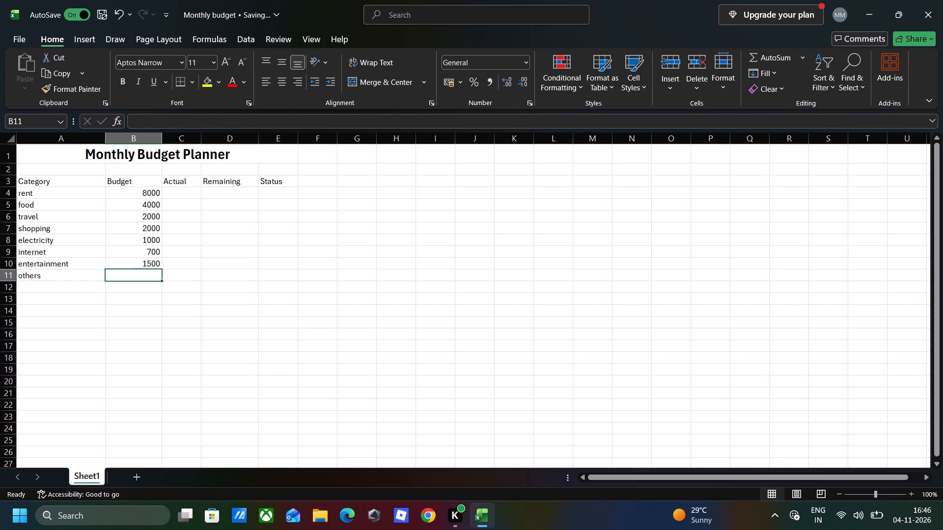
{"action": "key", "text": "8"}
{"action": "type", "text": "00"}
{"action": "key", "text": "Return"}
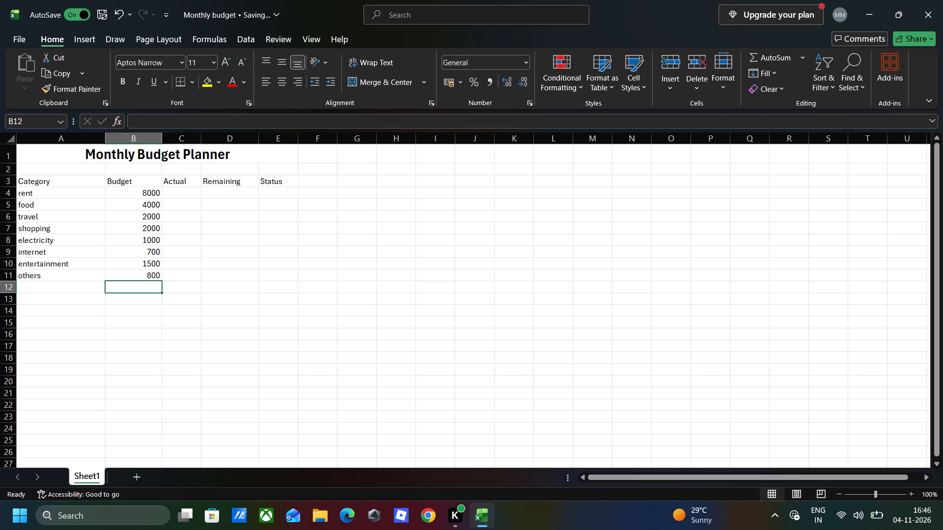
Enter the Actual amounts 8000 for rent, 4500 for food, 1500 for travel and 2500 for shopping in C4 to C7.
{"action": "left_click", "coordinate": [177, 196]}
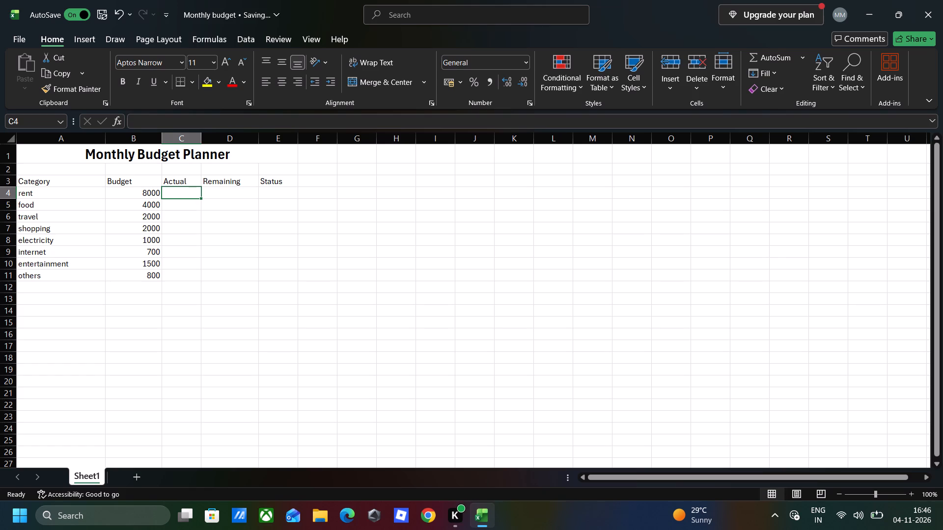
{"action": "type", "text": "800"}
{"action": "key", "text": "0"}
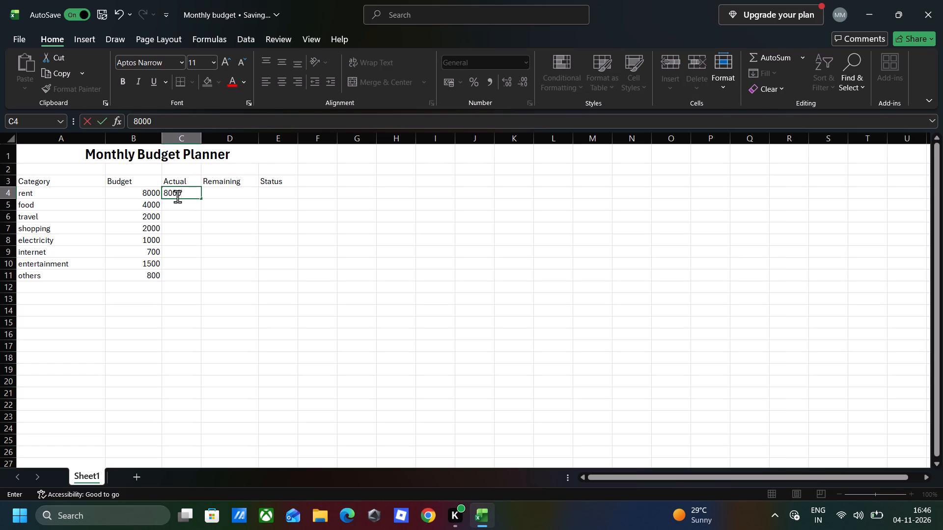
{"action": "key", "text": "Return"}
{"action": "type", "text": "4500"}
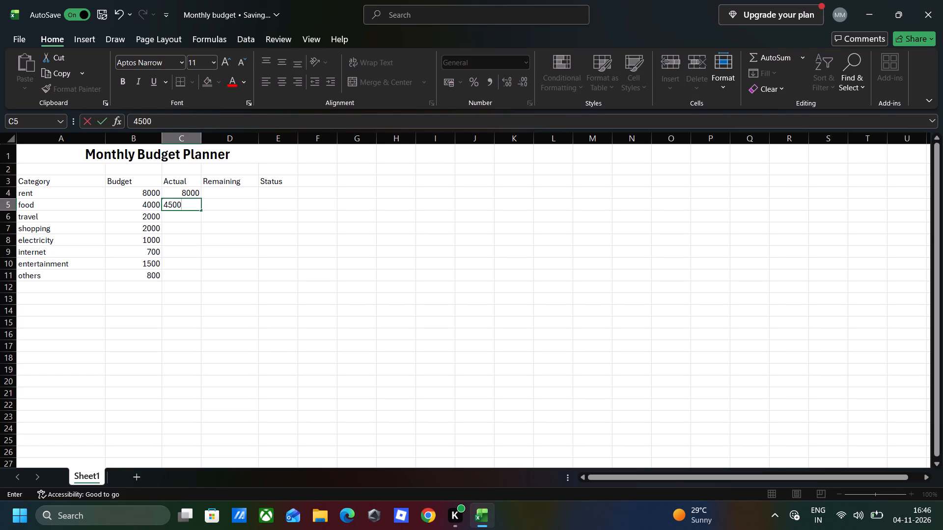
{"action": "key", "text": "Return"}
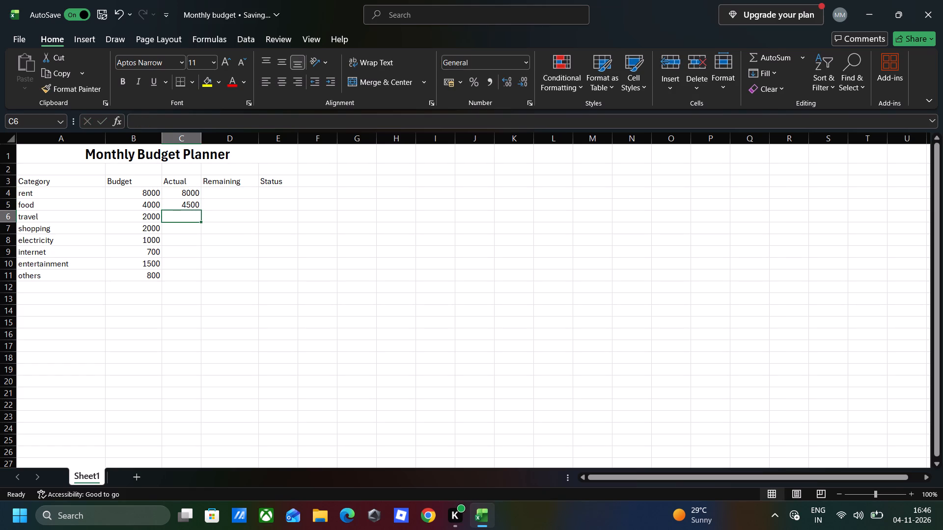
{"action": "type", "text": "1500"}
{"action": "key", "text": "Return"}
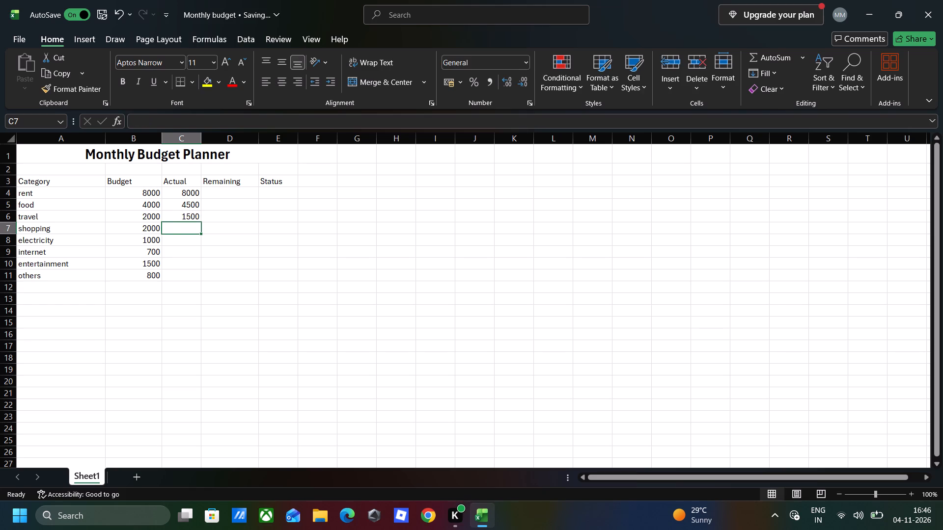
{"action": "type", "text": "2500"}
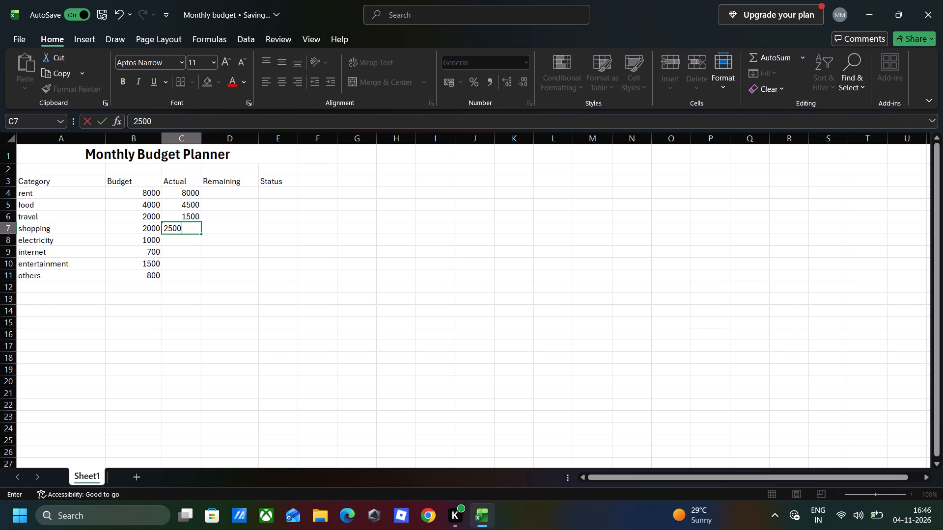
{"action": "key", "text": "Return"}
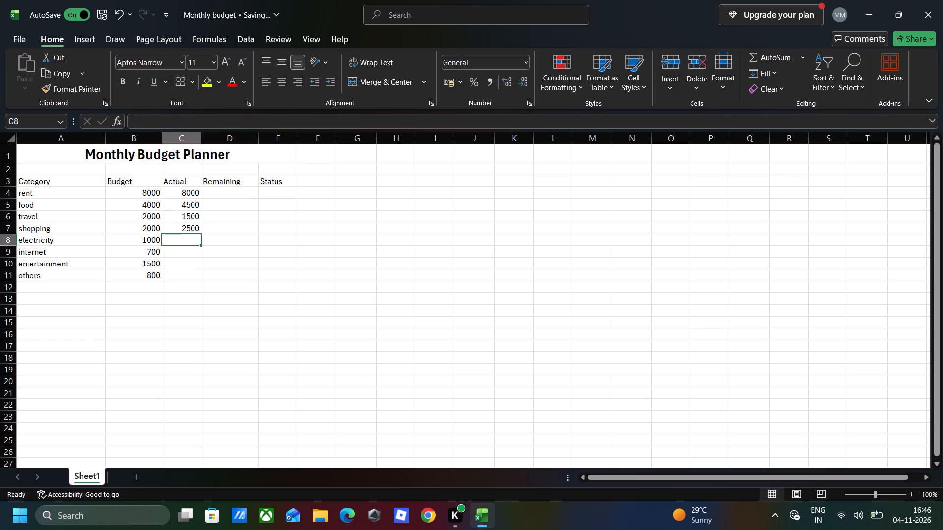
Enter the Actual amounts 900 for electricity, 700 for internet, 1000 for entertainment and 600 for others in C8 to C11.
{"action": "type", "text": "900"}
{"action": "key", "text": "Return"}
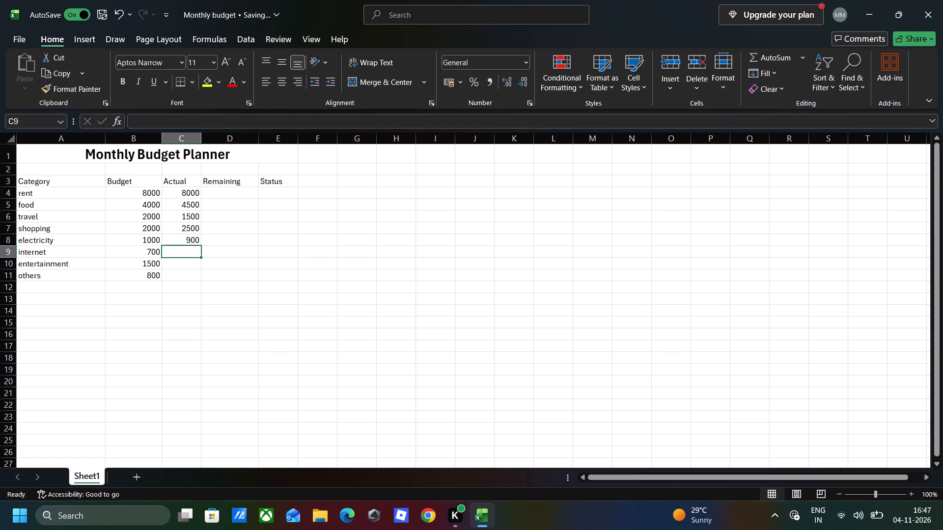
{"action": "type", "text": "700"}
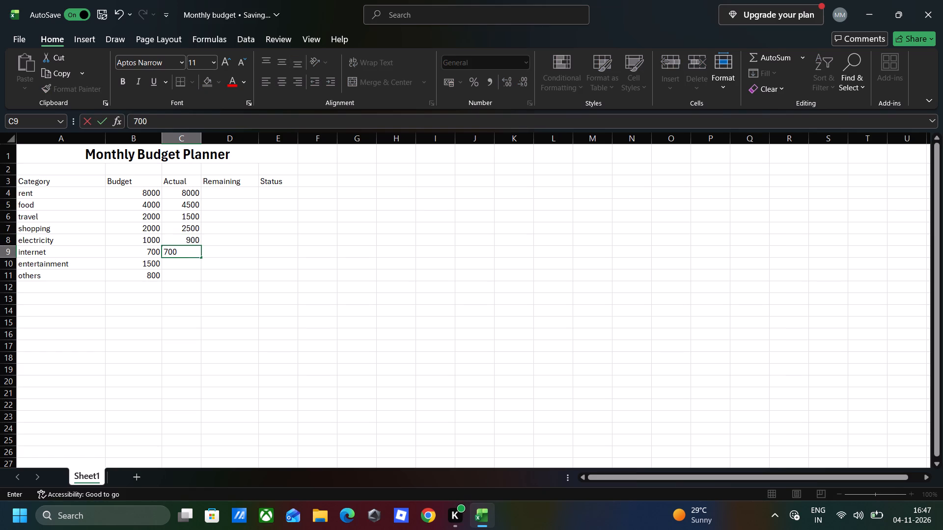
{"action": "key", "text": "Return"}
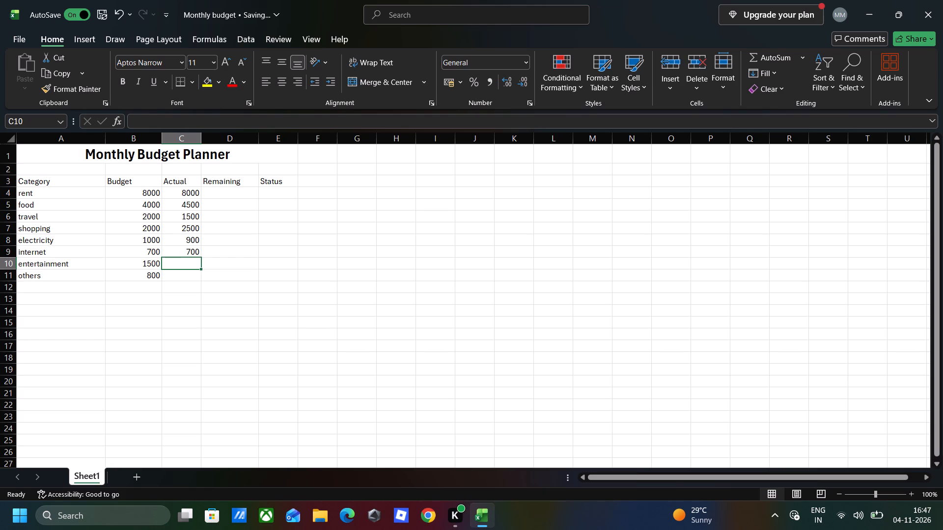
{"action": "type", "text": "1000"}
{"action": "key", "text": "Return"}
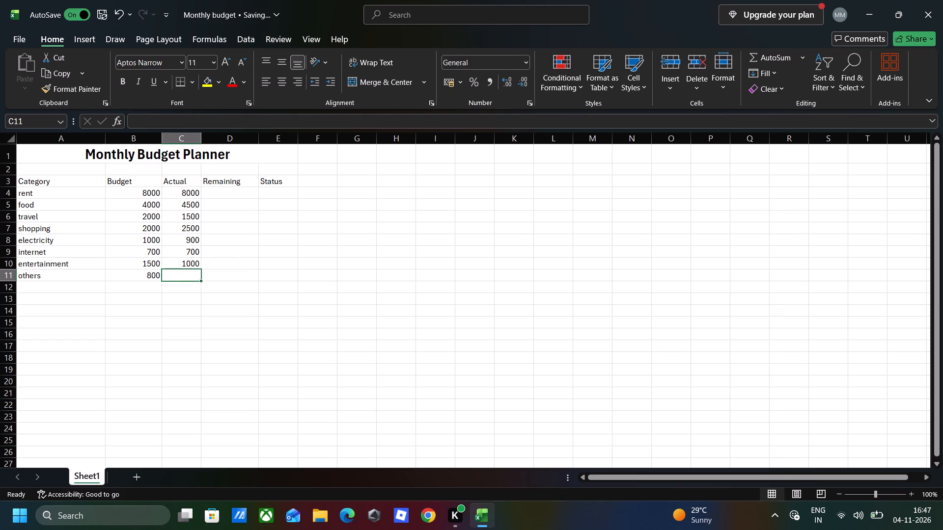
{"action": "type", "text": "600"}
{"action": "key", "text": "Return"}
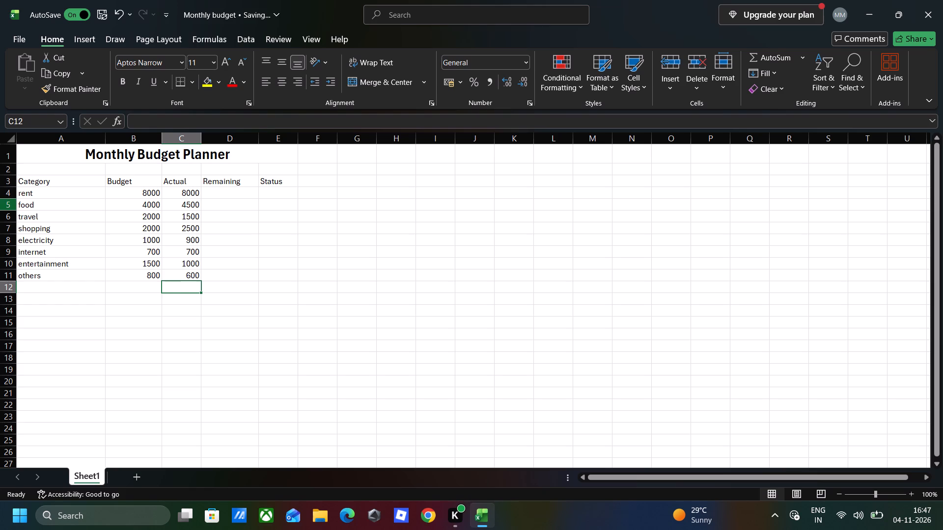
Add the row label "total" in cell A12, below others.
{"action": "left_click", "coordinate": [54, 291]}
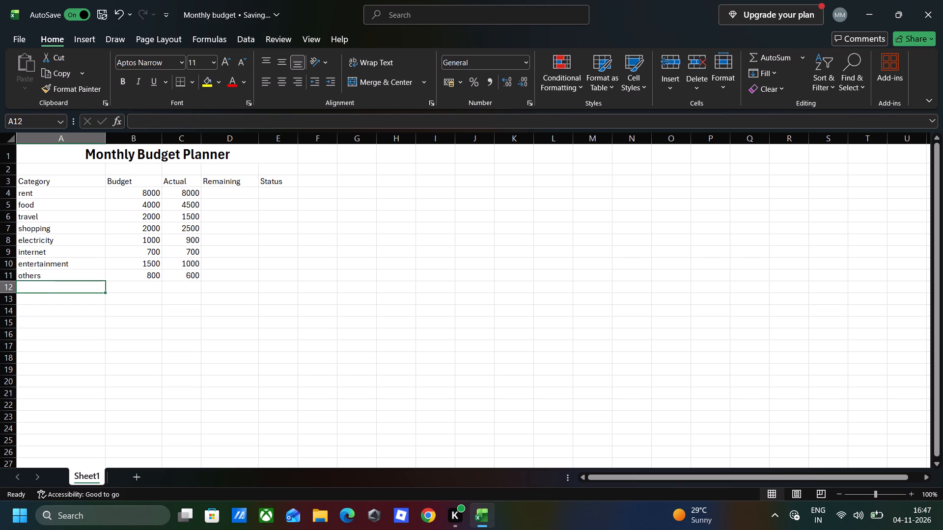
{"action": "type", "text": "total"}
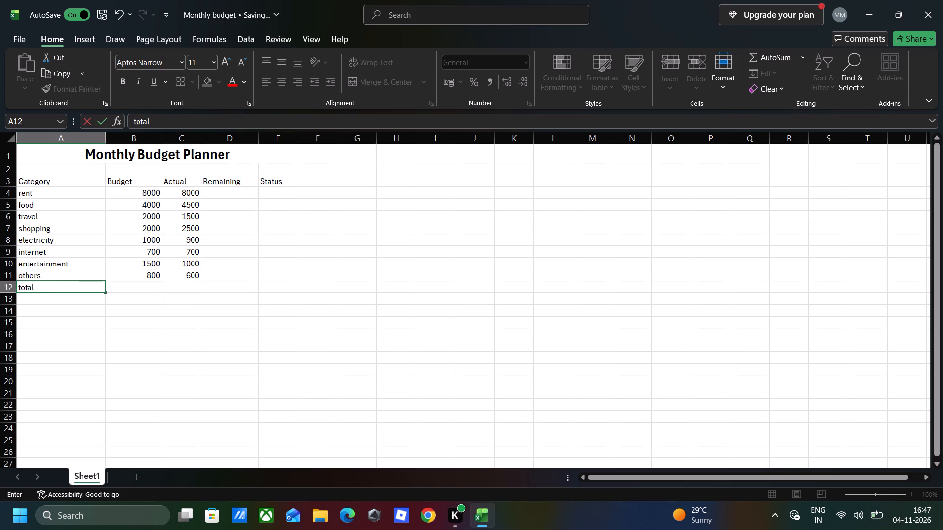
Total the Budget column in cell B12 with the formula =sum(B4:B11).
{"action": "left_click", "coordinate": [155, 292]}
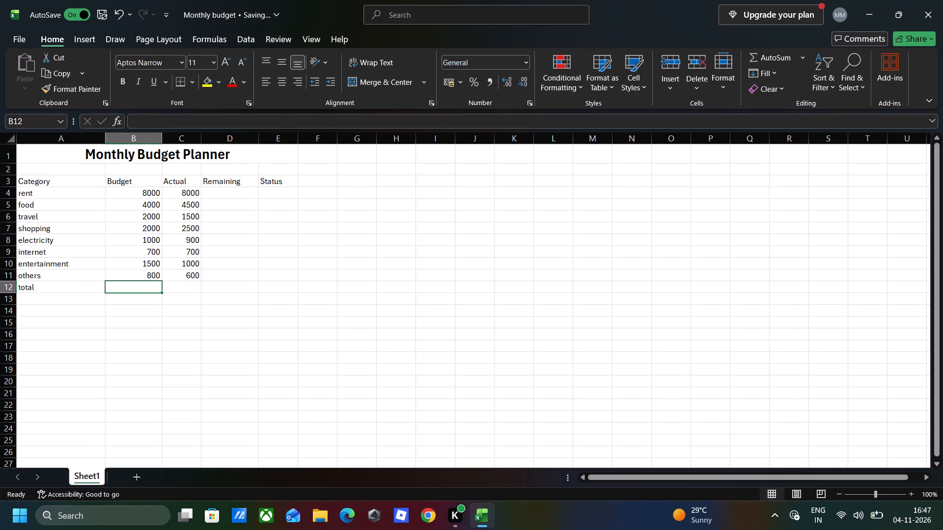
{"action": "key", "text": "equal"}
{"action": "type", "text": "sum"}
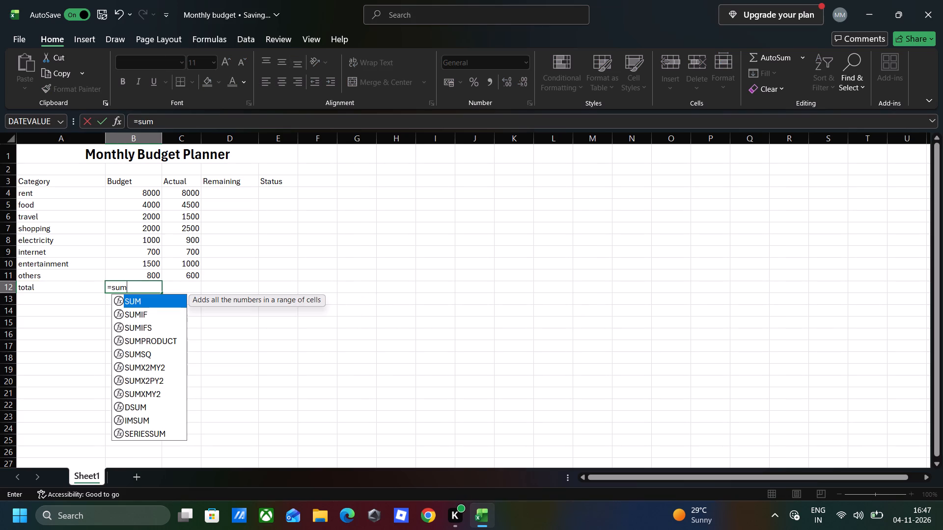
{"action": "key", "text": "shift+parenleft"}
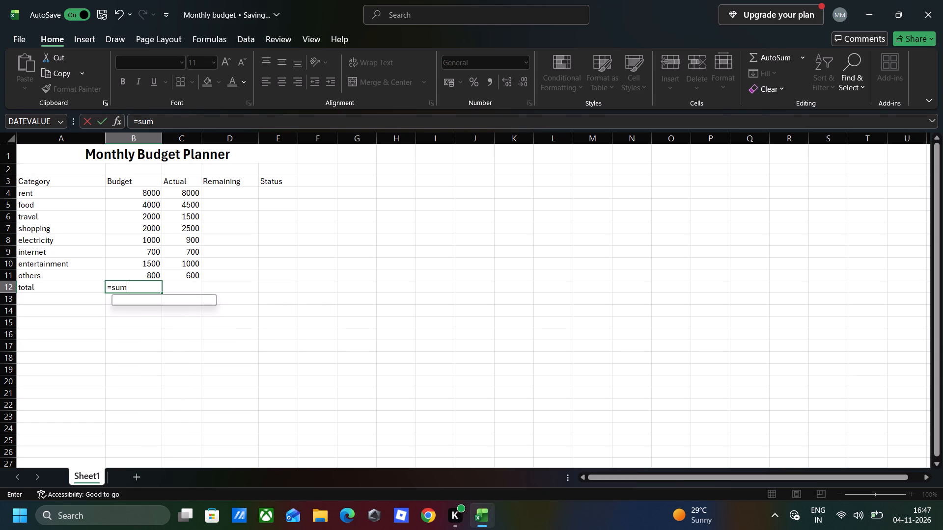
{"action": "left_click", "coordinate": [138, 193]}
{"action": "left_click_drag", "start_coordinate": [138, 193], "coordinate": [155, 268]}
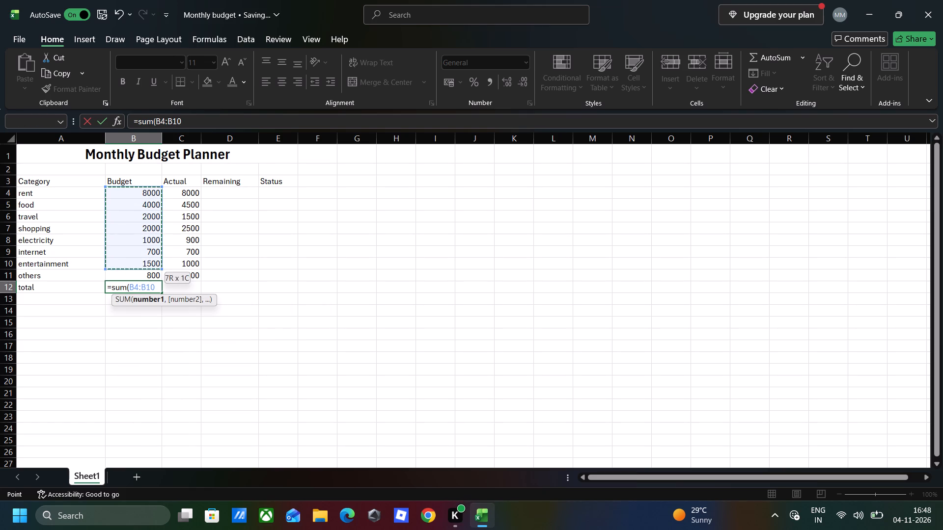
{"action": "left_click_drag", "start_coordinate": [155, 268], "coordinate": [157, 273]}
{"action": "key", "text": "shift+parenright"}
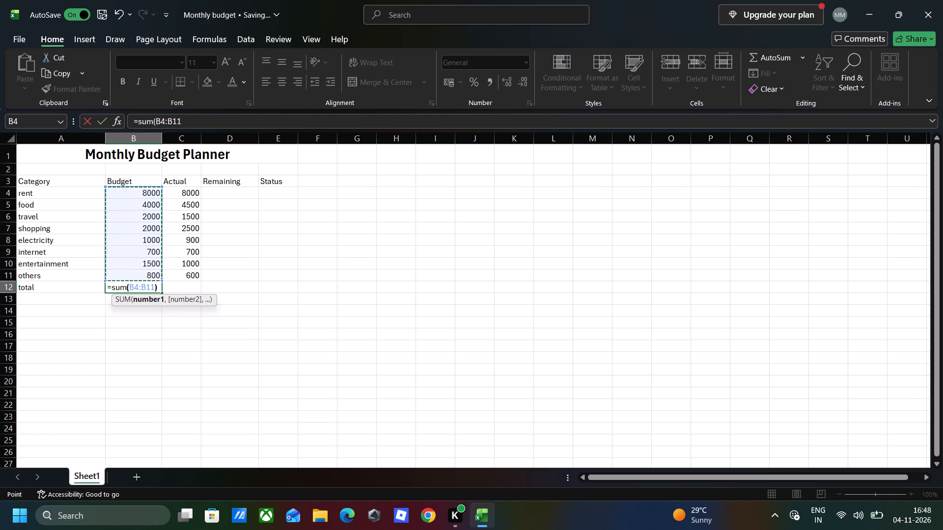
{"action": "key", "text": "Return"}
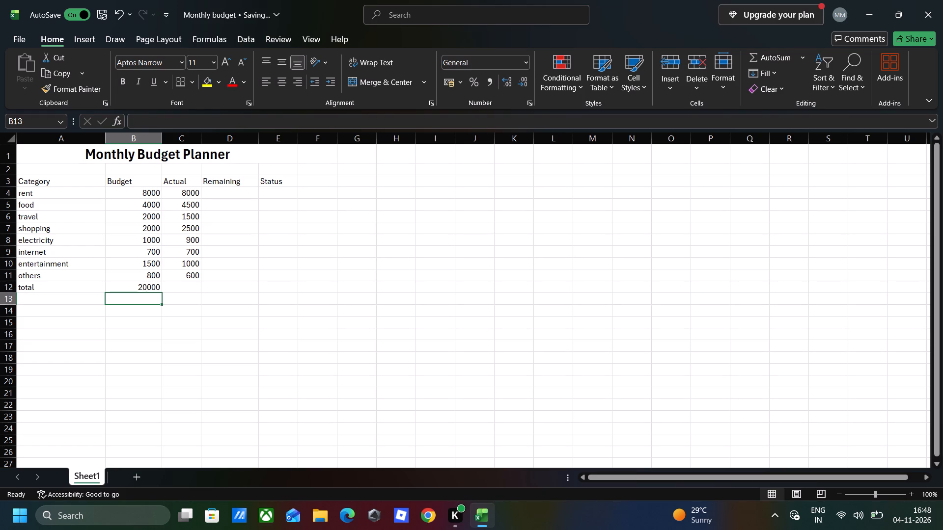
Total the Actual column in cell C12 with the formula =sum(C4:C11).
{"action": "left_click", "coordinate": [189, 283]}
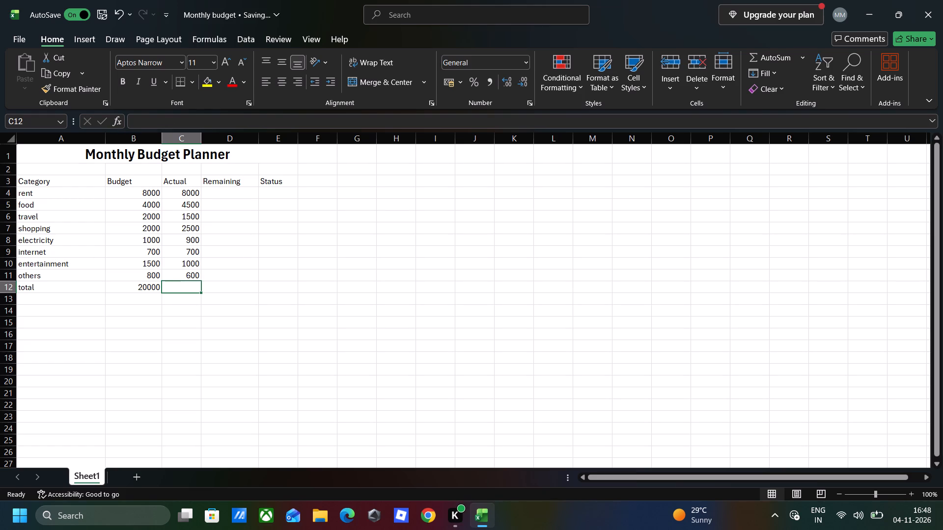
{"action": "key", "text": "equal"}
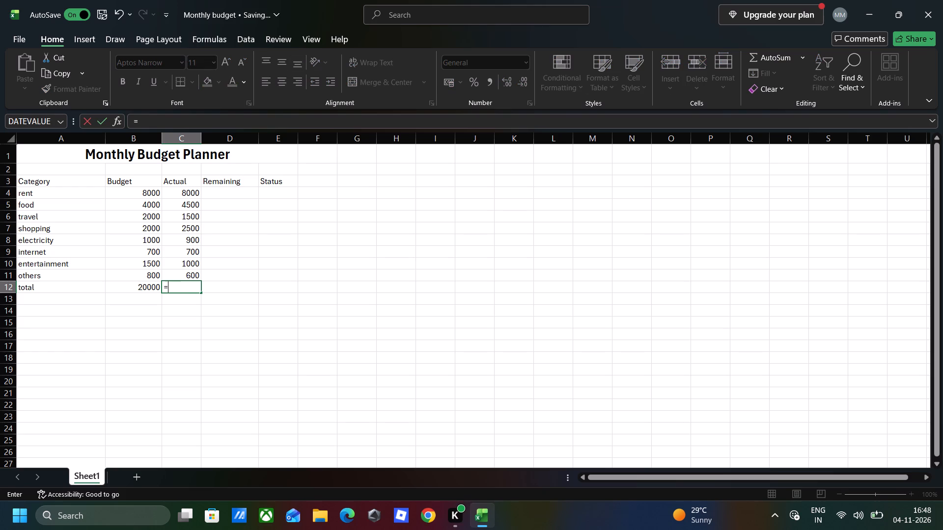
{"action": "type", "text": "sum"}
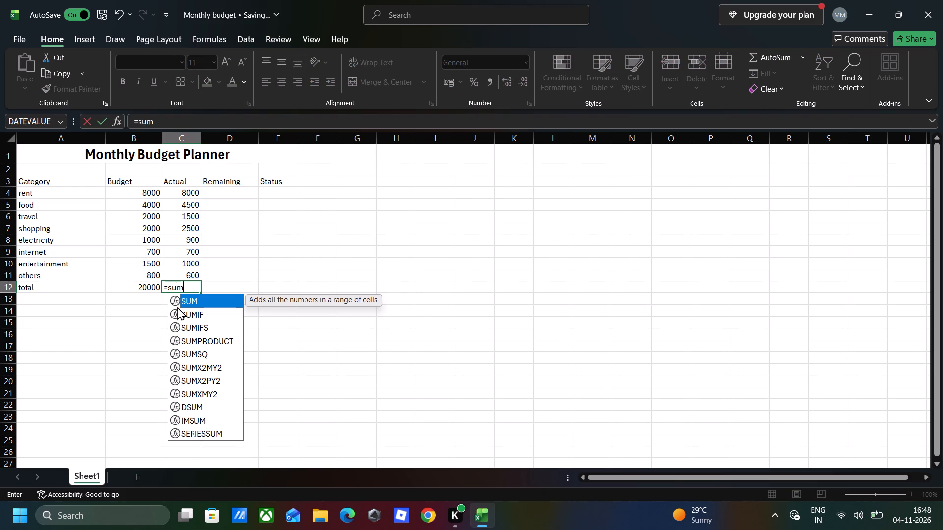
{"action": "key", "text": "shift+parenleft"}
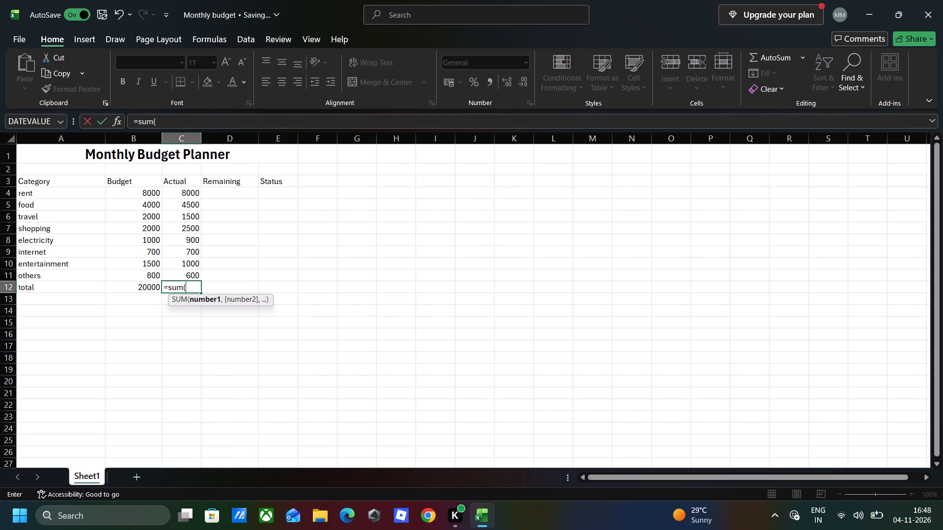
{"action": "left_click", "coordinate": [183, 192]}
{"action": "left_click_drag", "start_coordinate": [183, 192], "coordinate": [201, 263]}
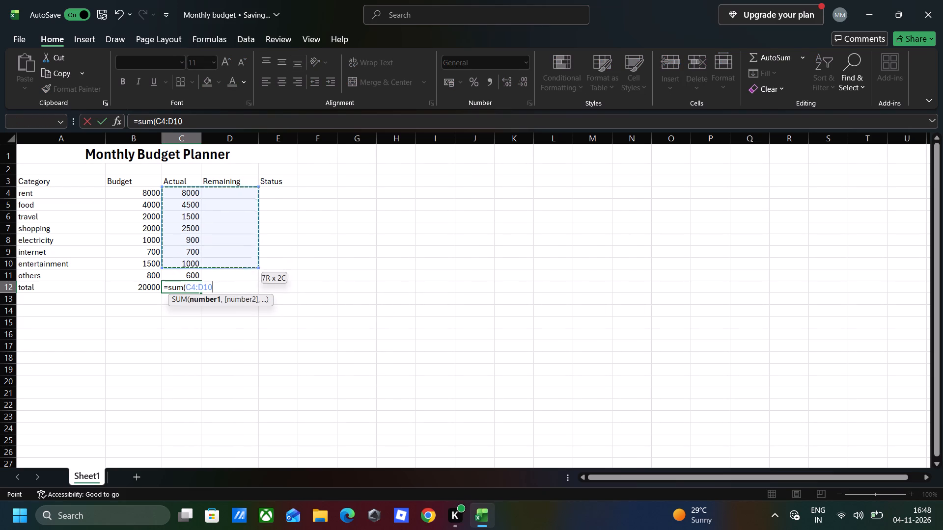
{"action": "left_click_drag", "start_coordinate": [201, 263], "coordinate": [189, 272]}
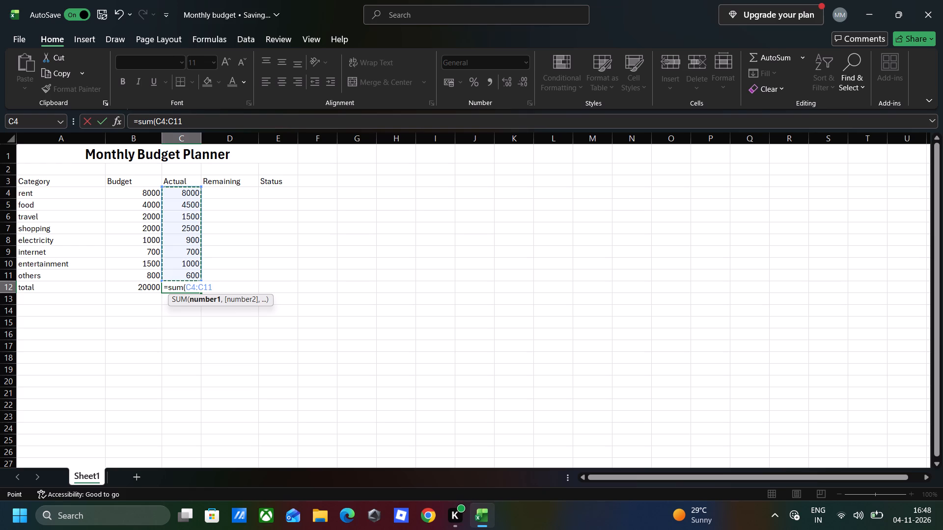
{"action": "key", "text": "shift+parenright"}
{"action": "key", "text": "Return"}
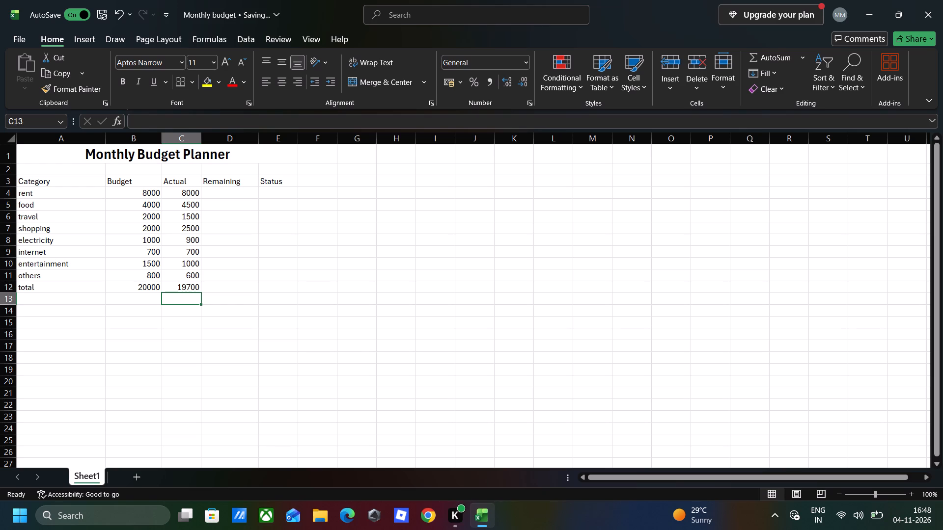
Widen column C, which holds the Actual amounts, to about the same width as the Budget column.
{"action": "right_click_drag", "start_coordinate": [202, 138], "coordinate": [212, 139]}
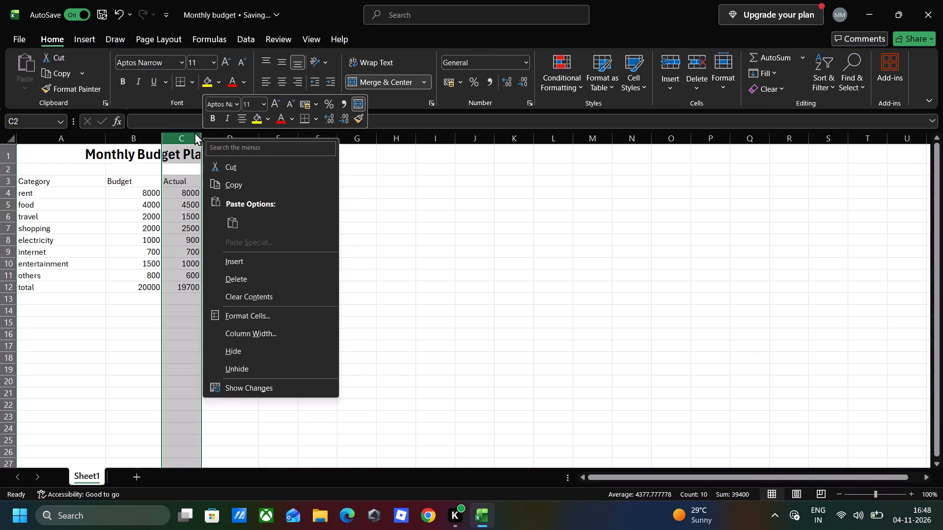
{"action": "left_click", "coordinate": [194, 132]}
{"action": "left_click_drag", "start_coordinate": [203, 140], "coordinate": [204, 140]}
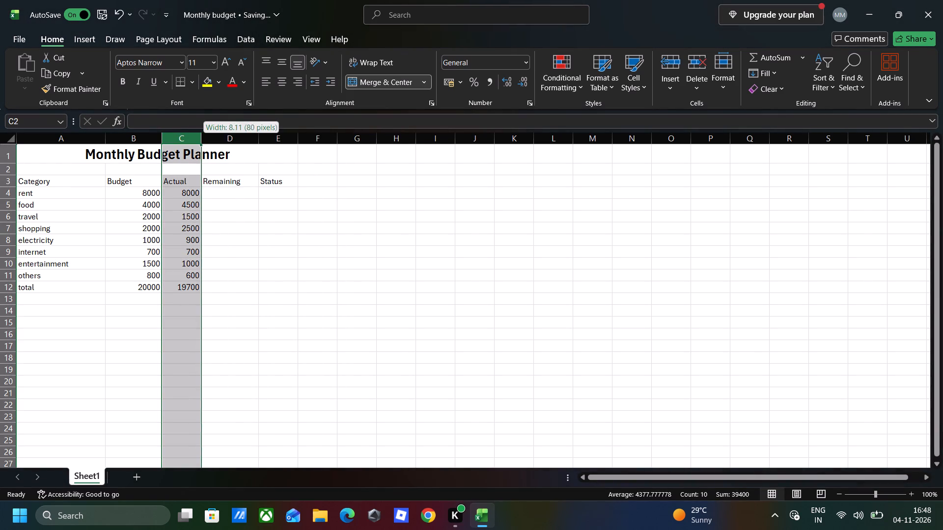
{"action": "left_click_drag", "start_coordinate": [204, 140], "coordinate": [222, 144]}
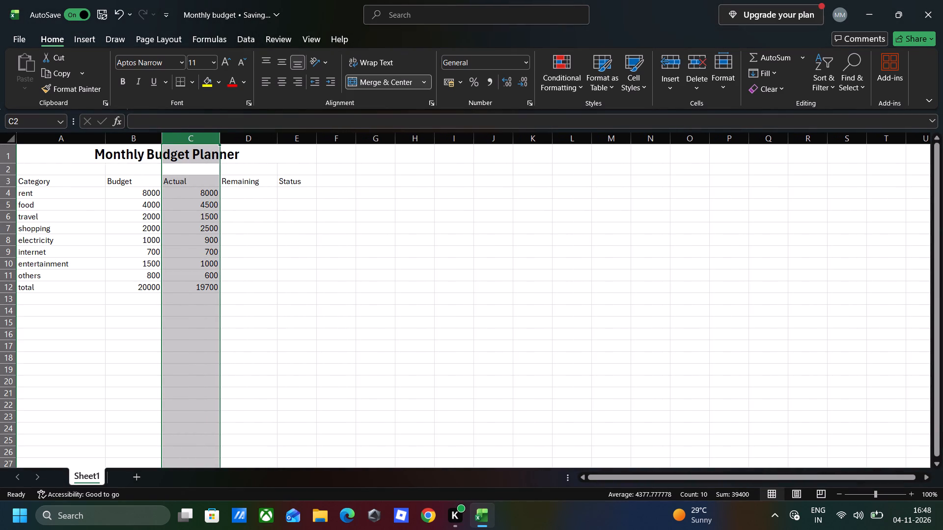
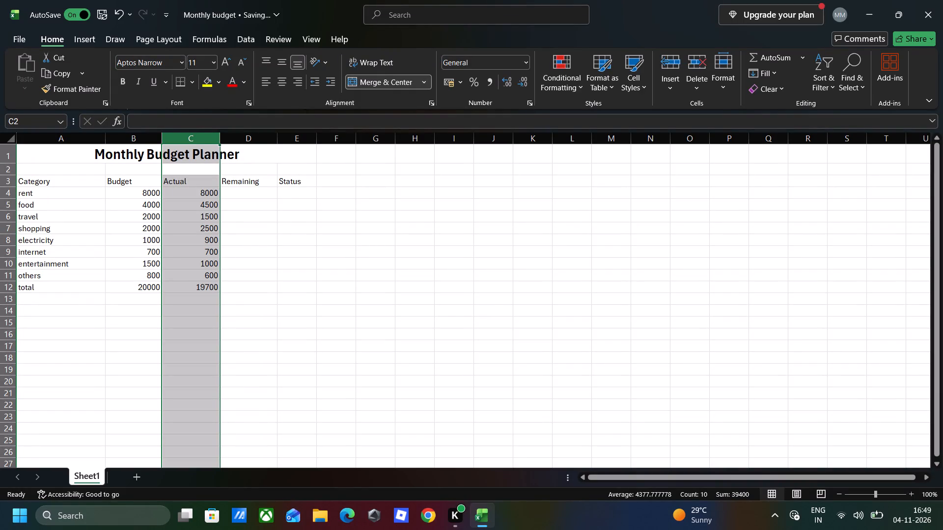
Calculate the Remaining amount for rent in cell D4 with the formula =B4-C4.
{"action": "left_click", "coordinate": [248, 198]}
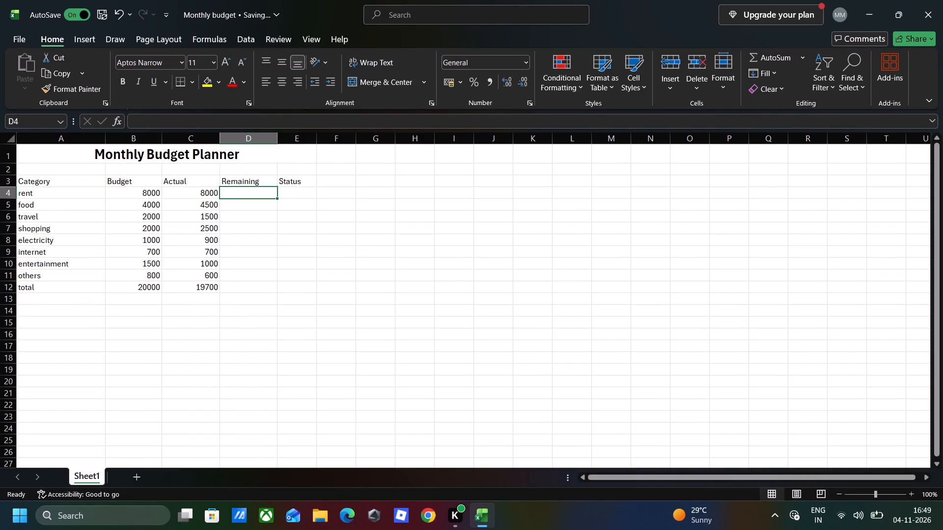
{"action": "key", "text": "equal"}
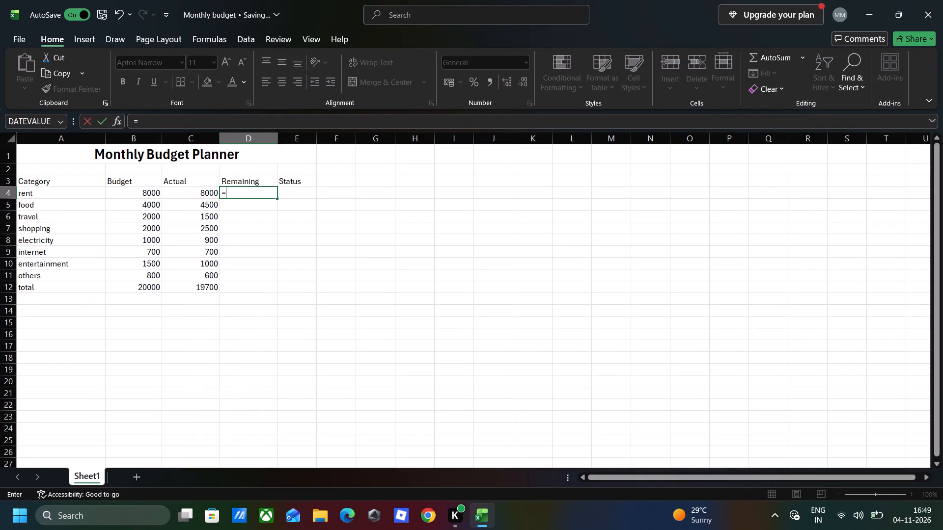
{"action": "left_click", "coordinate": [137, 196]}
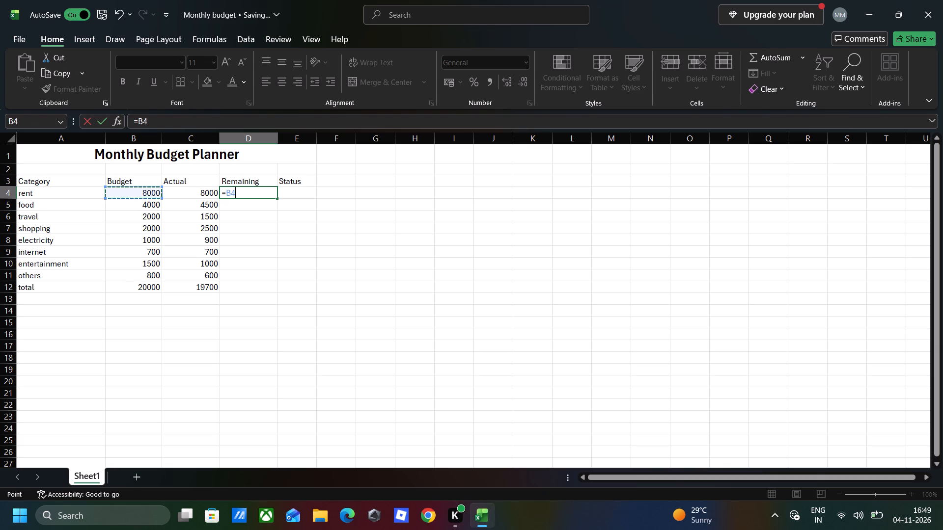
{"action": "key", "text": "minus"}
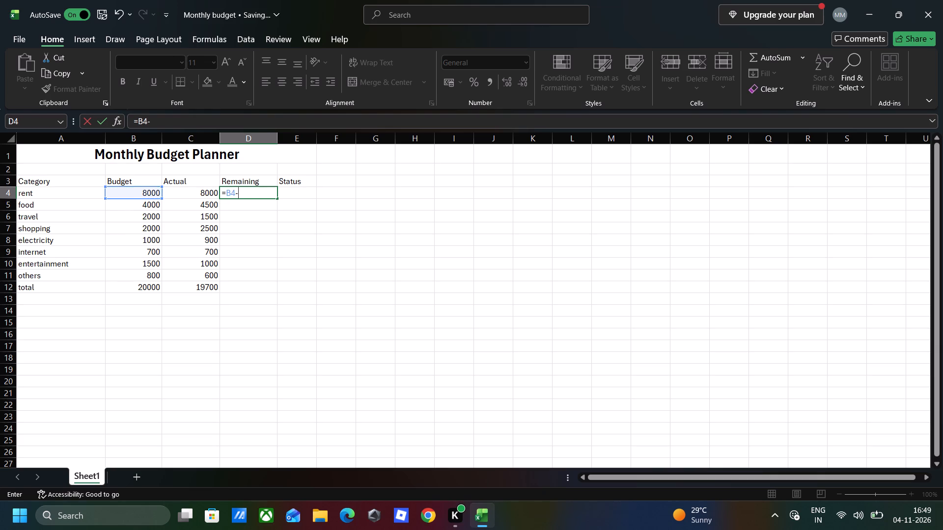
{"action": "left_click", "coordinate": [204, 192]}
{"action": "key", "text": "Return"}
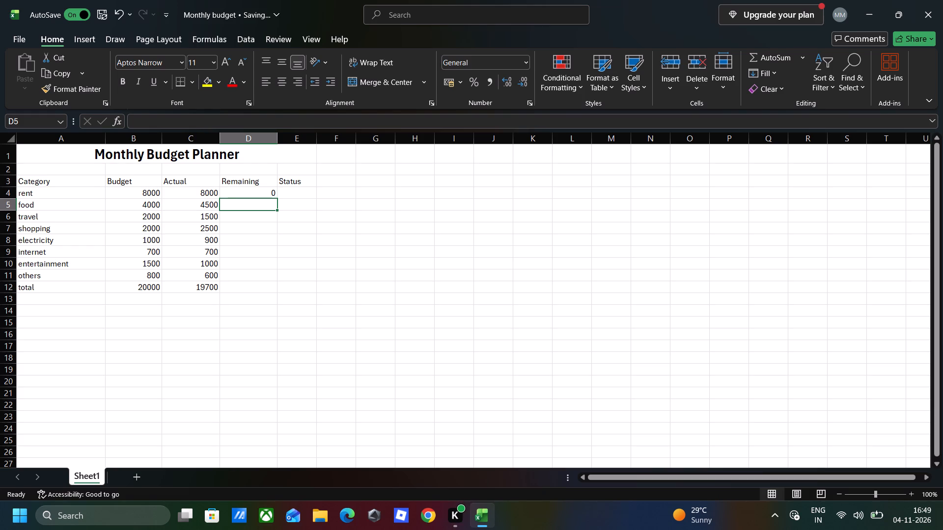
Fill the Remaining formula from cell D4 down through D11, covering all expense categories.
{"action": "left_click", "coordinate": [270, 192]}
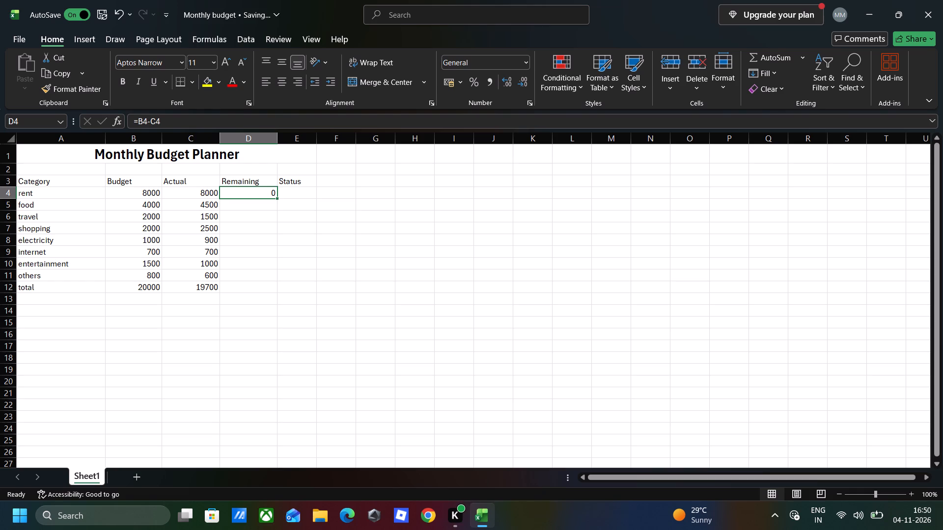
{"action": "left_click_drag", "start_coordinate": [277, 199], "coordinate": [273, 283]}
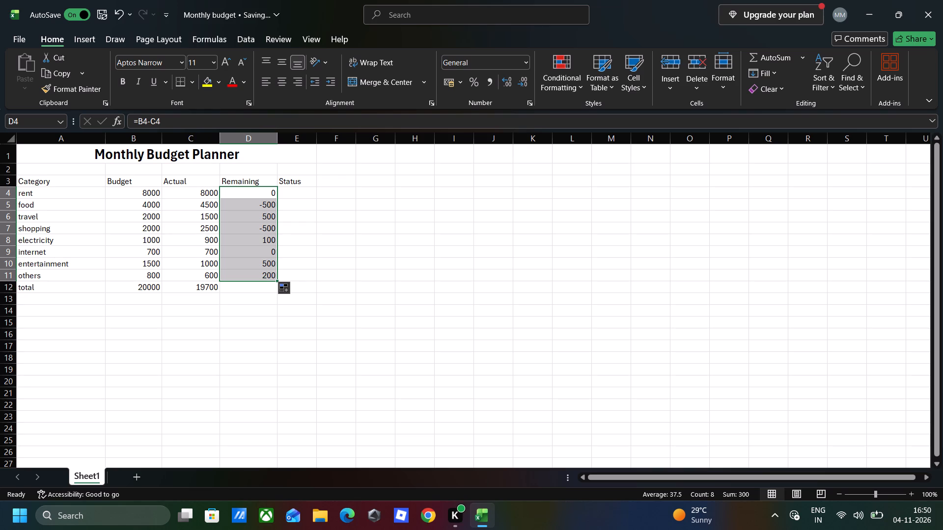
Total the Remaining column in cell D12 with the formula =sum(D4:D11).
{"action": "left_click", "coordinate": [253, 289]}
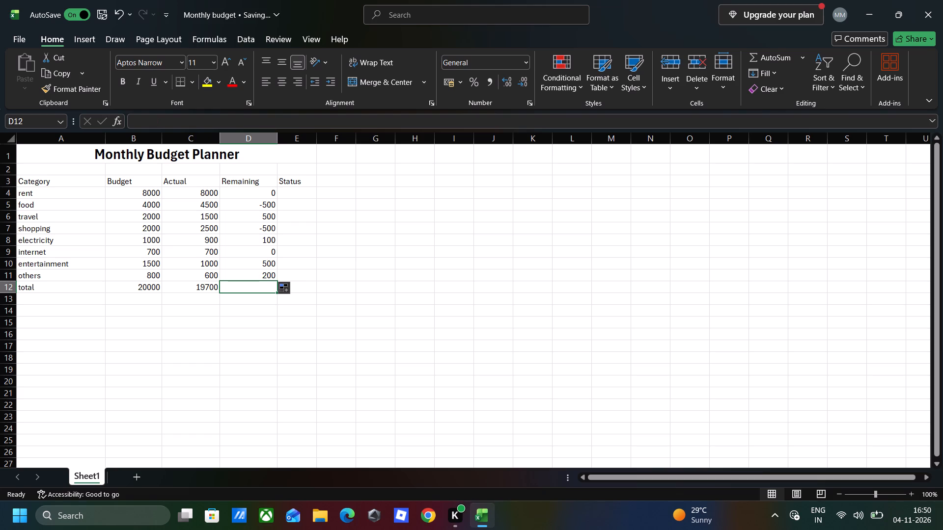
{"action": "key", "text": "equal"}
{"action": "type", "text": "sum"}
{"action": "key", "text": "shift+parenleft"}
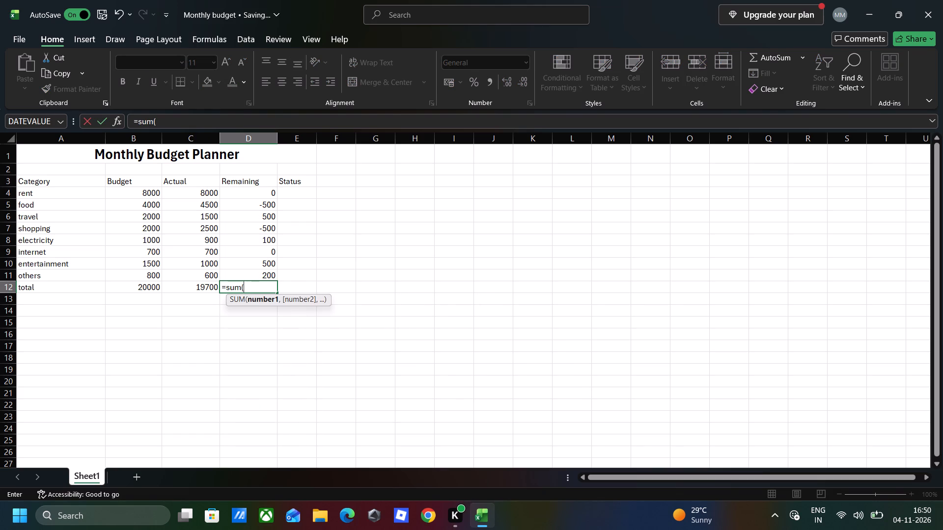
{"action": "left_click", "coordinate": [257, 194]}
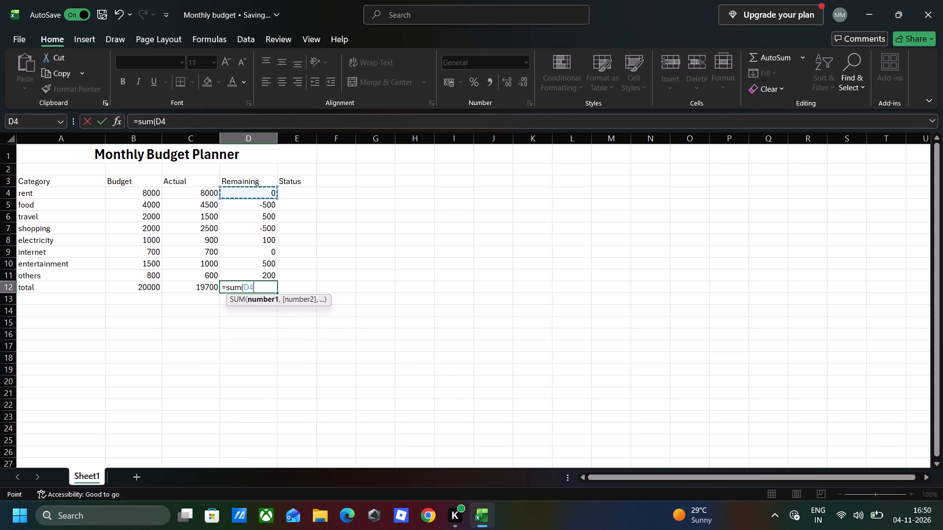
{"action": "left_click_drag", "start_coordinate": [275, 201], "coordinate": [271, 248]}
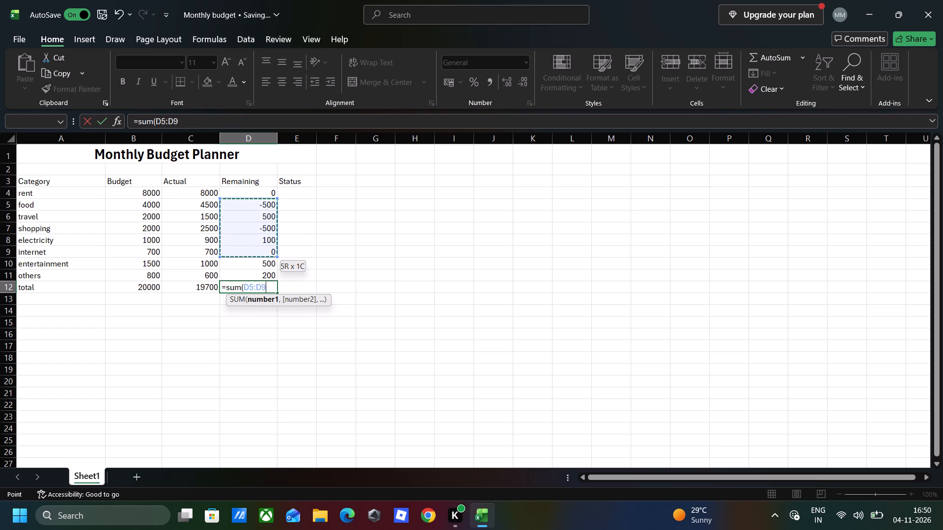
{"action": "left_click_drag", "start_coordinate": [271, 248], "coordinate": [271, 222]}
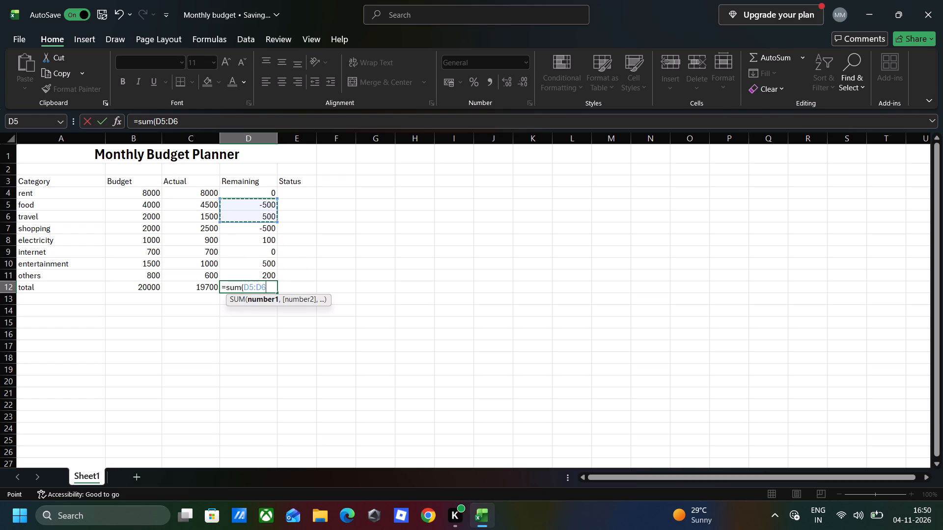
{"action": "left_click", "coordinate": [260, 195]}
{"action": "left_click_drag", "start_coordinate": [260, 195], "coordinate": [264, 250]}
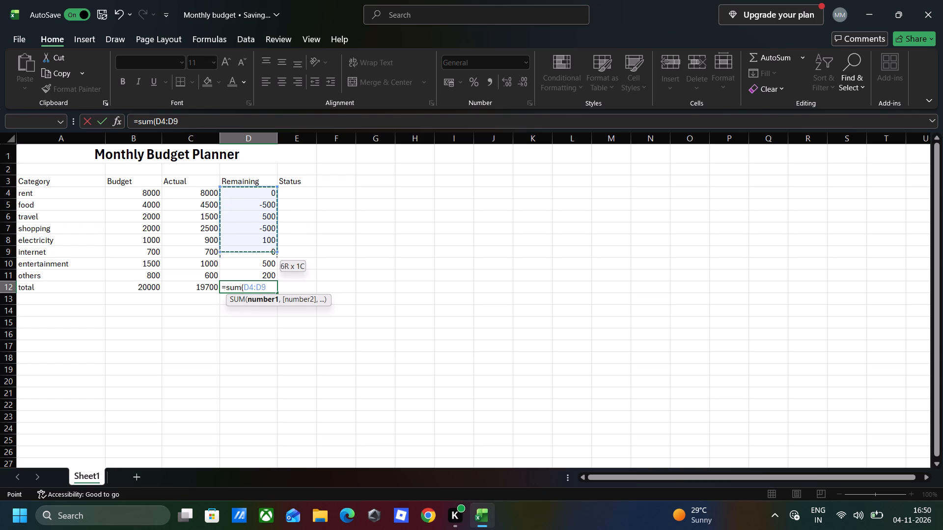
{"action": "left_click_drag", "start_coordinate": [264, 250], "coordinate": [265, 273]}
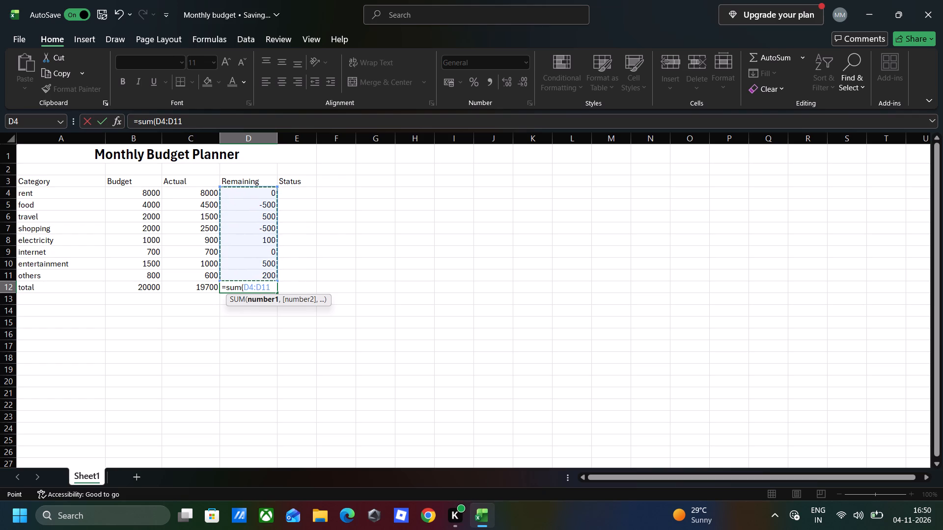
{"action": "key", "text": "Return"}
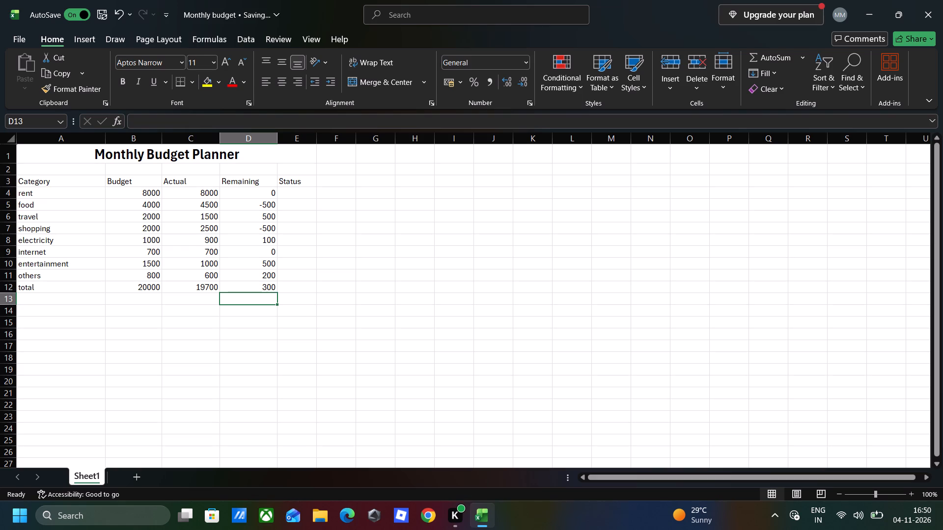
Enter the rent Status formula =IF(C4>B4,"OVER BUDGET","WITHIN BUDGET") in cell E4.
{"action": "left_click", "coordinate": [294, 199]}
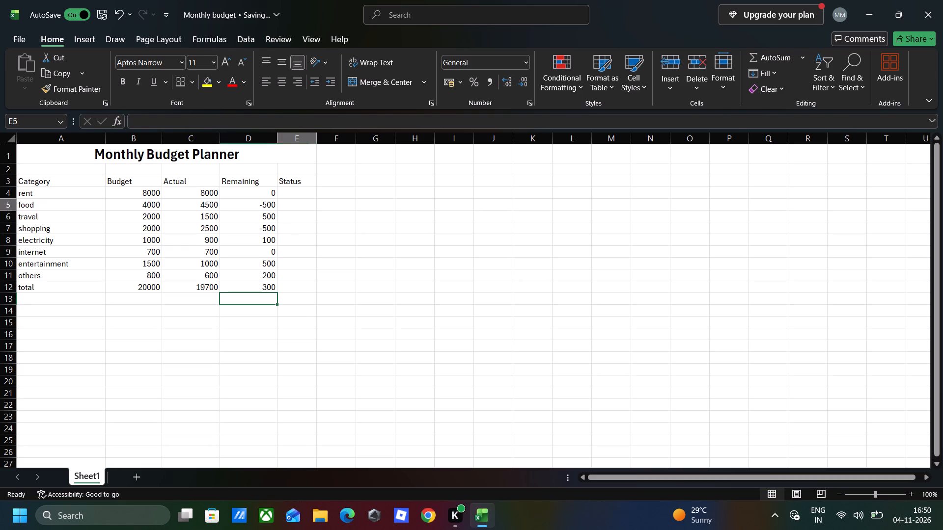
{"action": "left_click", "coordinate": [295, 190]}
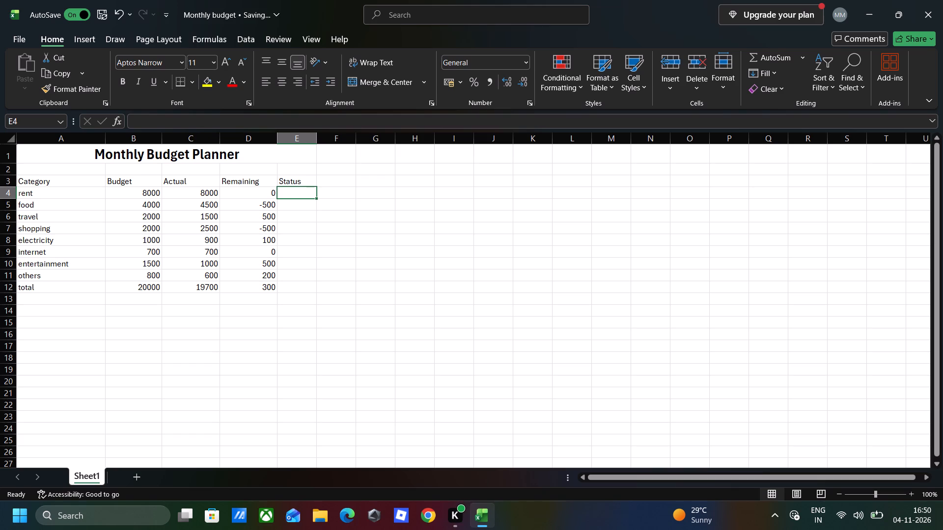
{"action": "key", "text": "equal"}
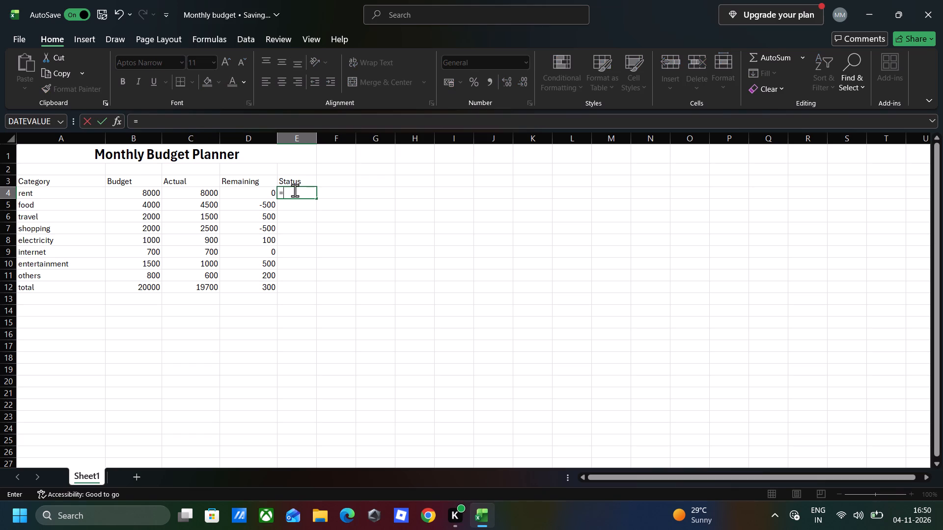
{"action": "key", "text": "i"}
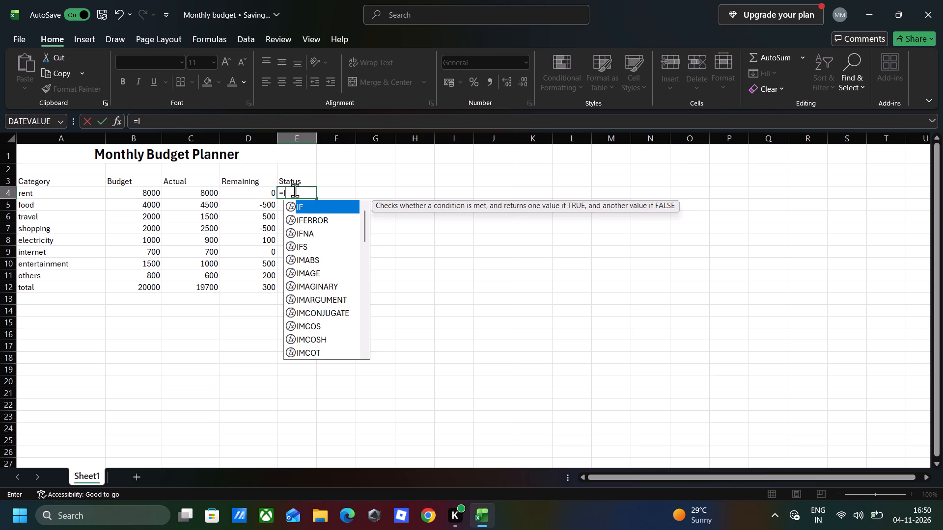
{"action": "key", "text": "f"}
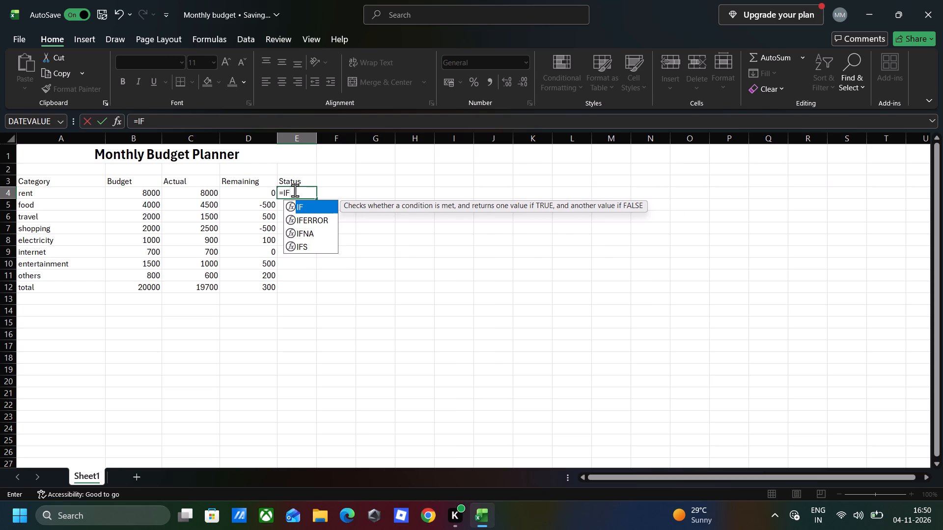
{"action": "key", "text": "shift+parenleft"}
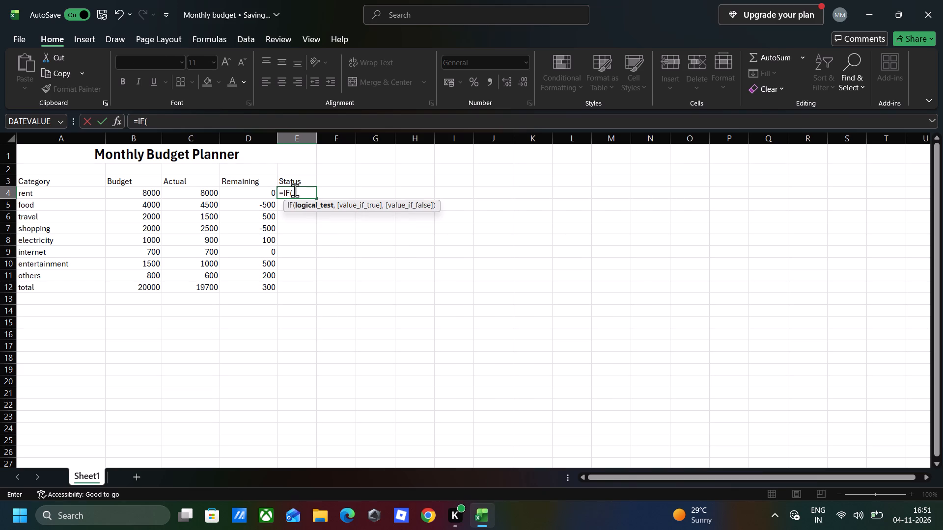
{"action": "left_click", "coordinate": [205, 196]}
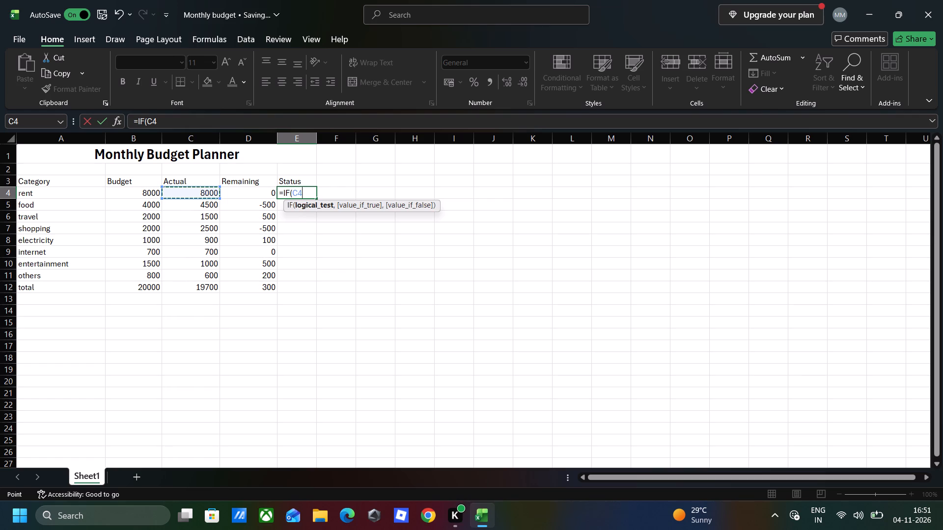
{"action": "key", "text": "shift+greater"}
{"action": "left_click", "coordinate": [151, 194]}
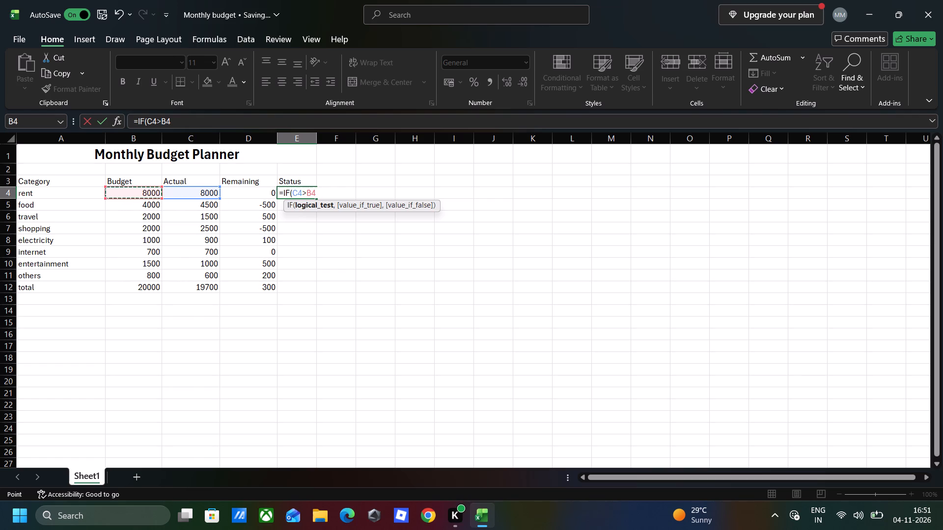
{"action": "key", "text": "comma"}
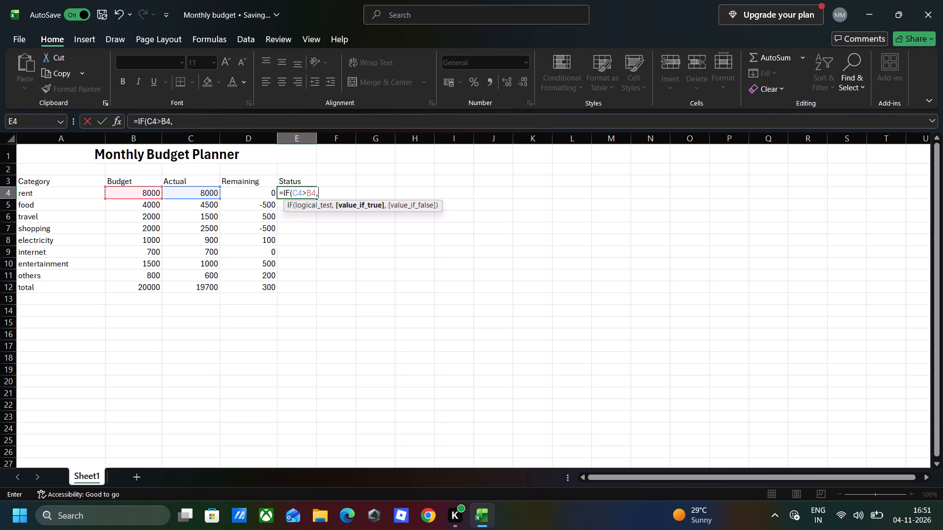
{"action": "key", "text": "shift+quotedbl"}
{"action": "key", "text": "o"}
{"action": "type", "text": "VER"}
{"action": "key", "text": "space"}
{"action": "type", "text": "BUDGET"}
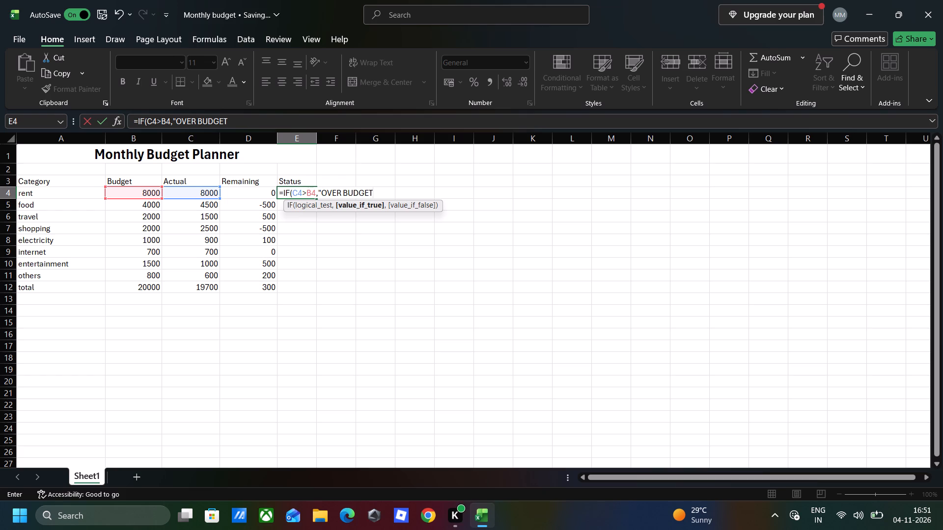
{"action": "key", "text": "shift+quotedbl"}
{"action": "key", "text": "comma"}
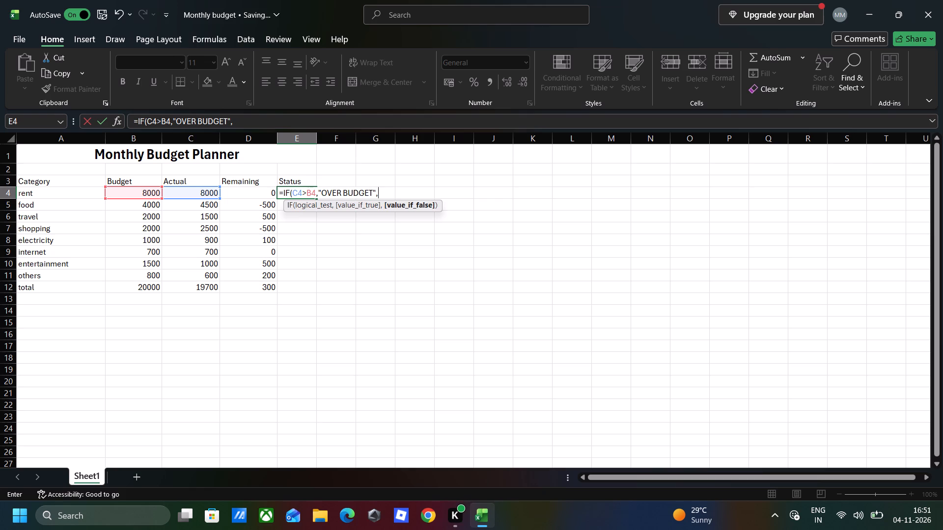
{"action": "key", "text": "shift+quotedbl"}
{"action": "type", "text": "WIYY"}
{"action": "key", "text": "BackSpace"}
{"action": "type", "text": "TH"}
{"action": "key", "text": "BackSpace"}
{"action": "key", "text": "BackSpace"}
{"action": "key", "text": "BackSpace"}
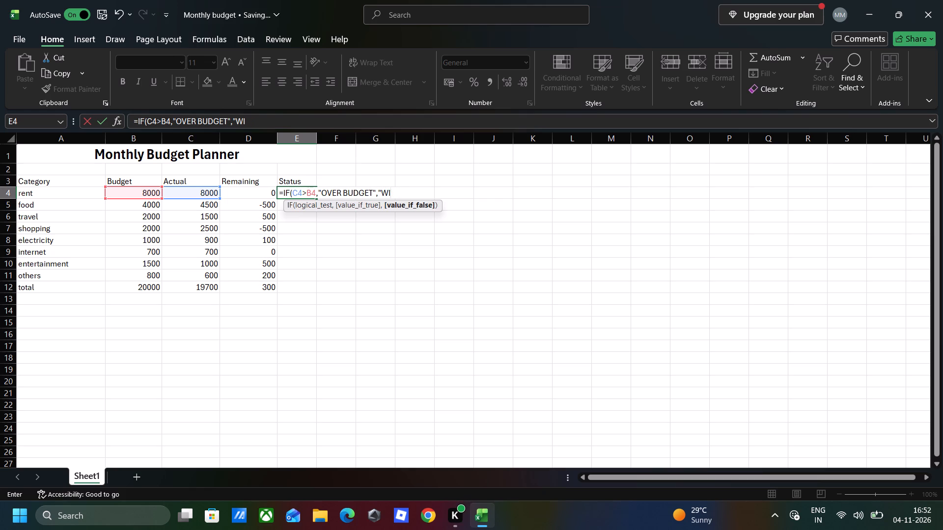
{"action": "key", "text": "t"}
{"action": "type", "text": "HIN"}
{"action": "key", "text": "space"}
{"action": "type", "text": "BUDGET"}
{"action": "key", "text": "apostrophe"}
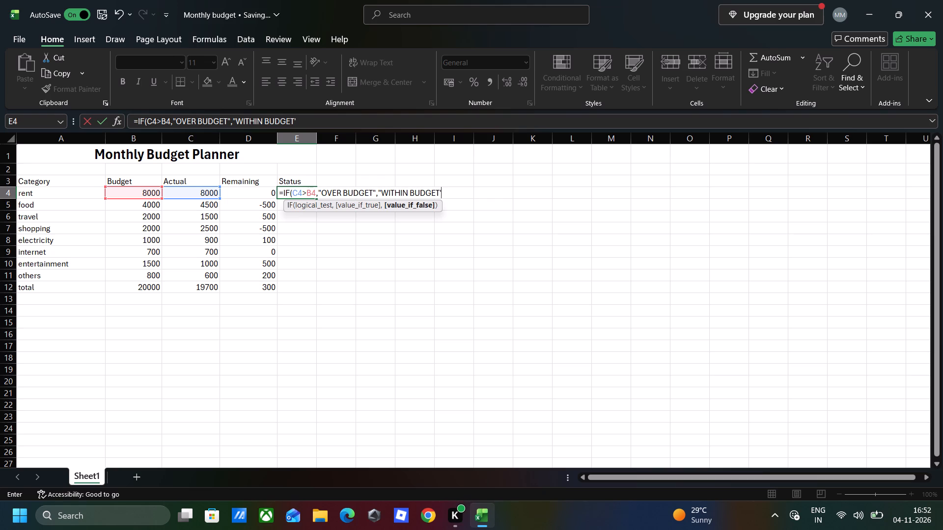
{"action": "key", "text": "BackSpace"}
{"action": "key", "text": "shift+quotedbl"}
{"action": "key", "text": "shift+parenright"}
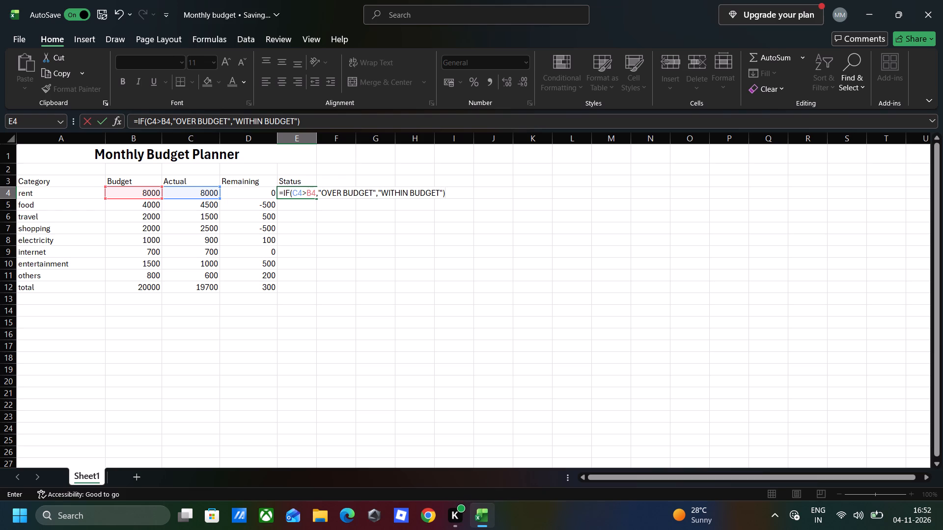
Commit the rent Status formula in cell E4 and autofit the width of column E to its contents.
{"action": "key", "text": "Return"}
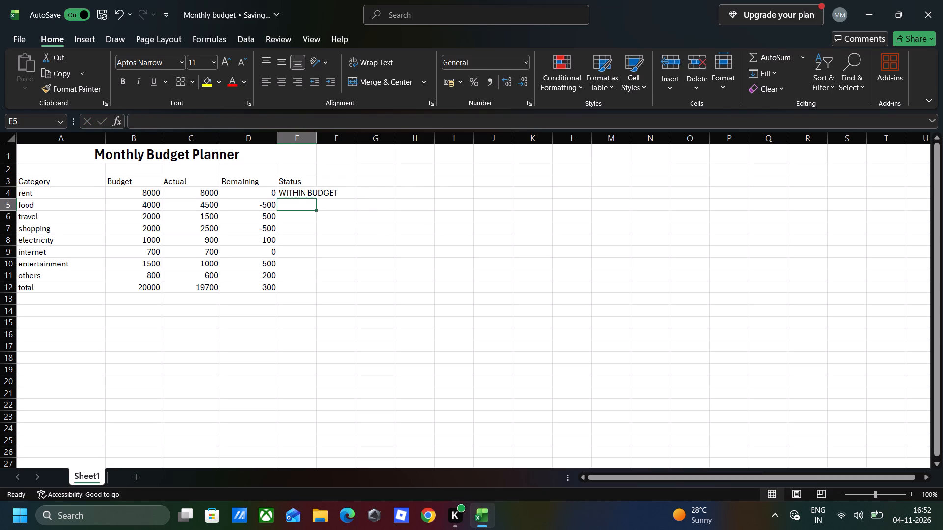
{"action": "double_click", "coordinate": [316, 141]}
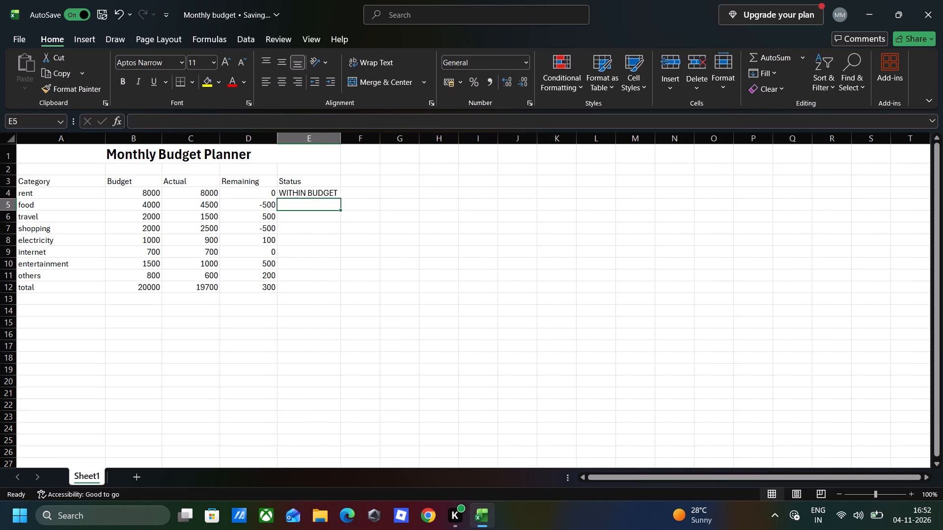
Fill the Status formula from cell E4 down through E11, covering all expense categories.
{"action": "left_click", "coordinate": [335, 194]}
{"action": "left_click_drag", "start_coordinate": [339, 198], "coordinate": [348, 259]}
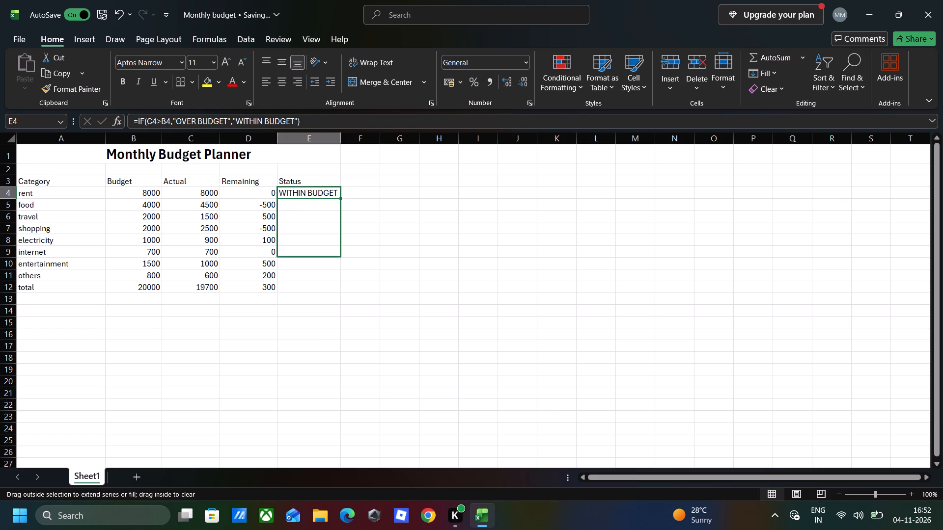
{"action": "left_click_drag", "start_coordinate": [348, 259], "coordinate": [348, 275]}
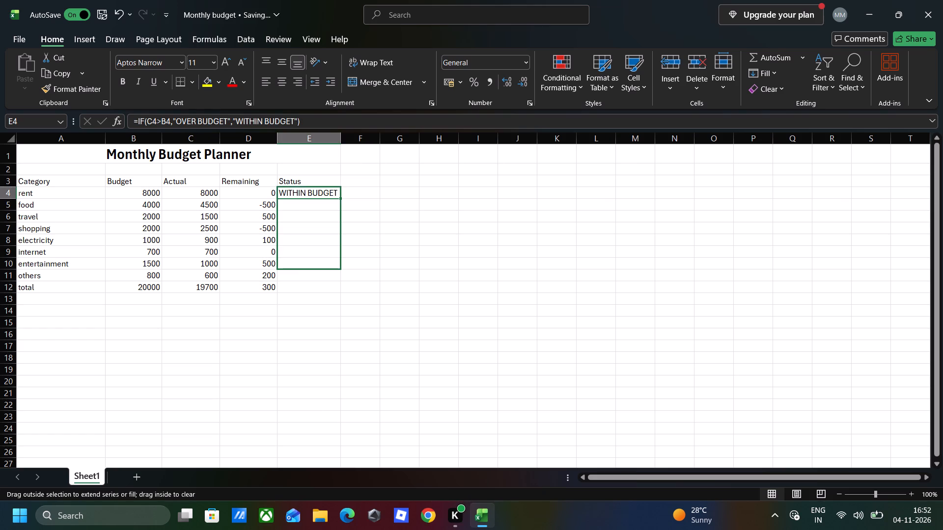
{"action": "left_click_drag", "start_coordinate": [348, 275], "coordinate": [348, 278]}
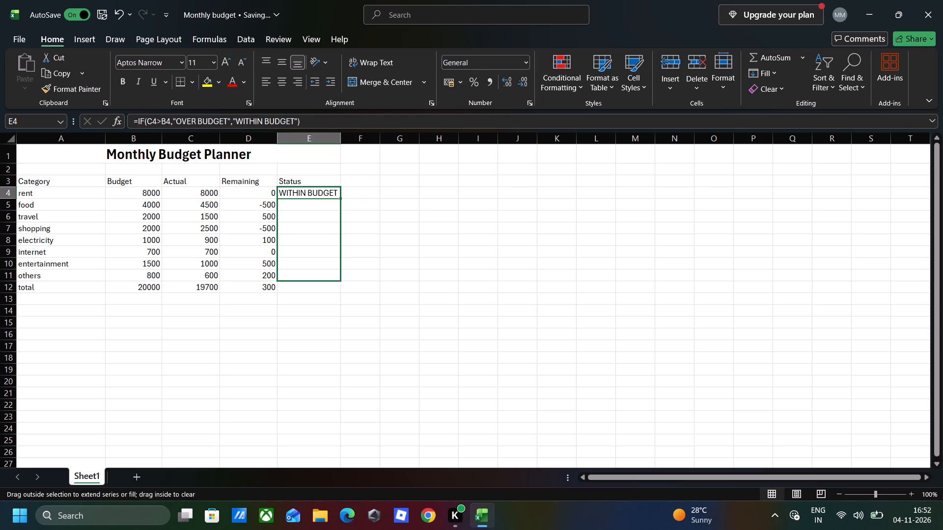
{"action": "left_click_drag", "start_coordinate": [348, 278], "coordinate": [346, 276]}
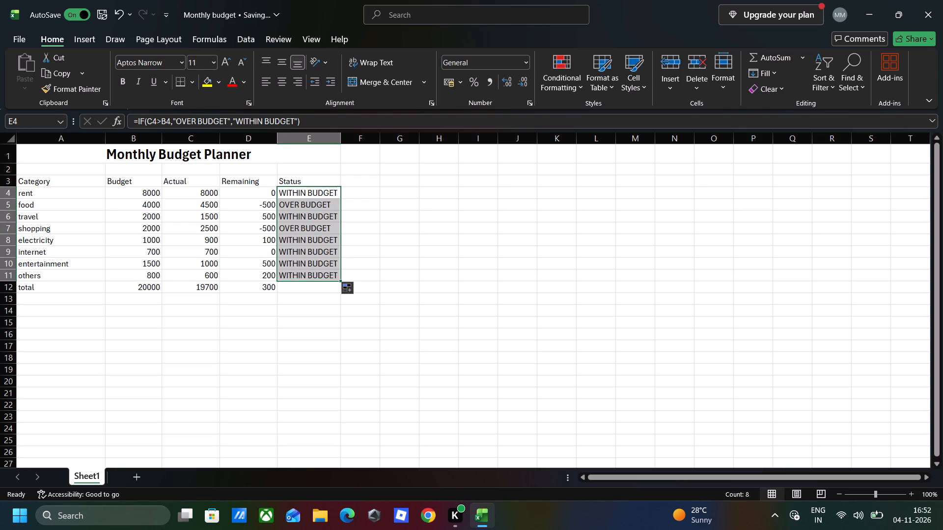
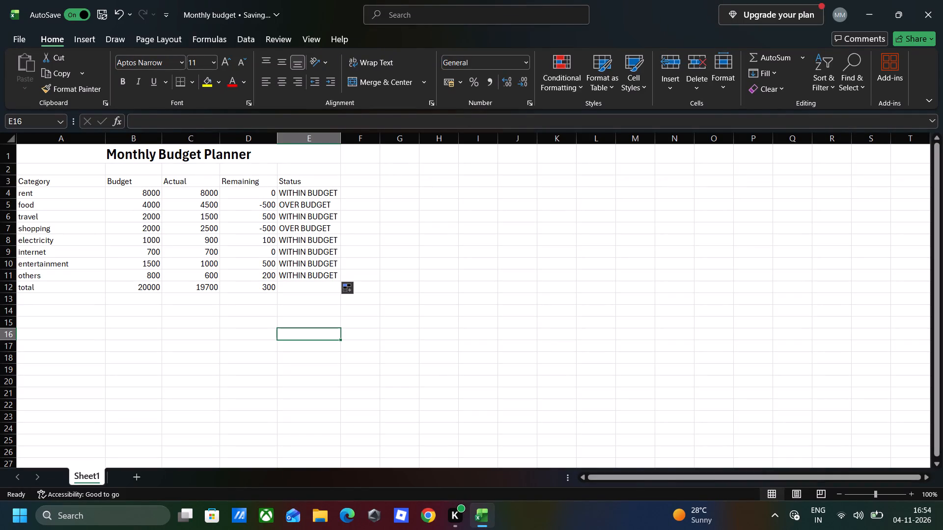
Enter the label "Monthly income" in cell G4.
{"action": "left_click", "coordinate": [407, 194]}
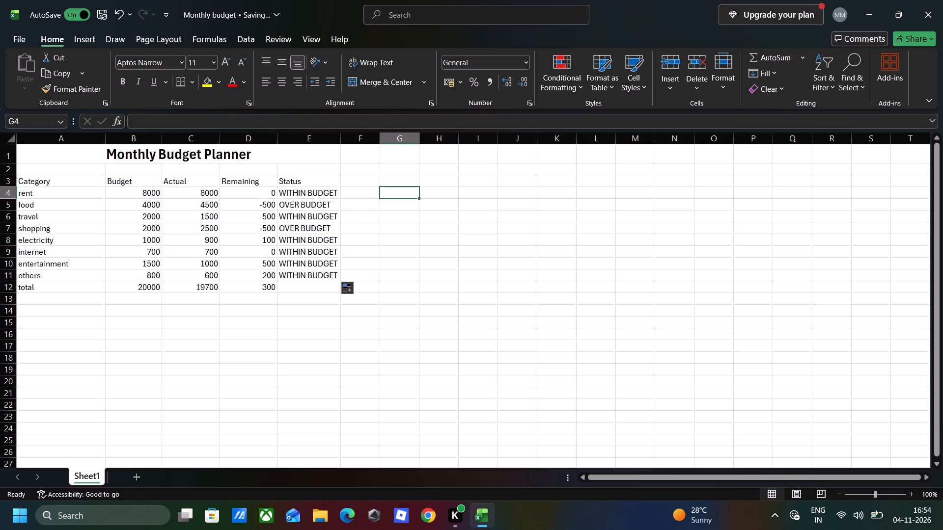
{"action": "key", "text": "m"}
{"action": "type", "text": "onthly"}
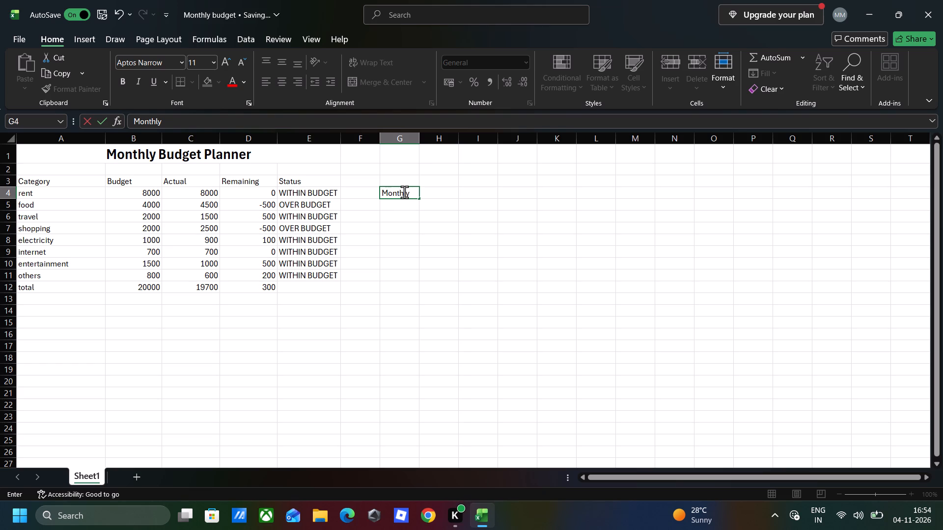
{"action": "key", "text": "space"}
{"action": "type", "text": "income"}
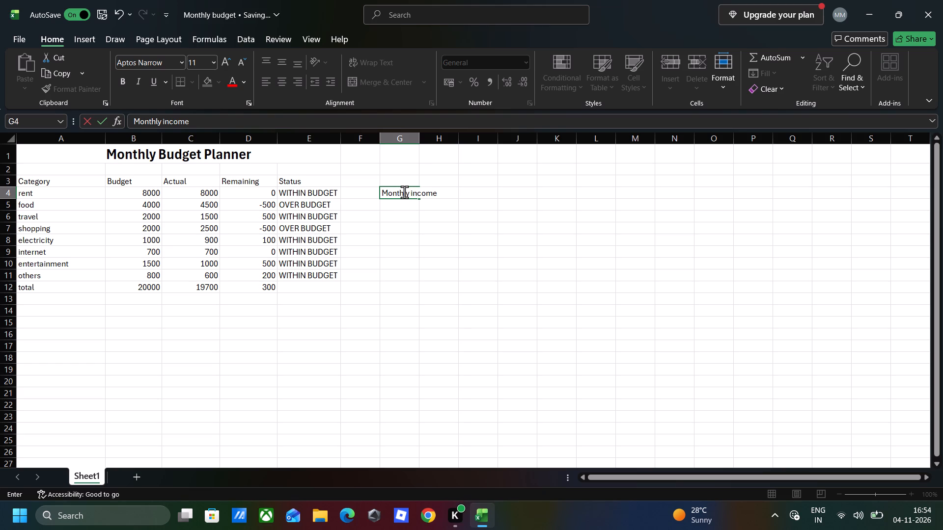
Widen column G and enter the heading "Monthly financial summary" in cell G3, above the Monthly income label.
{"action": "left_click", "coordinate": [398, 182]}
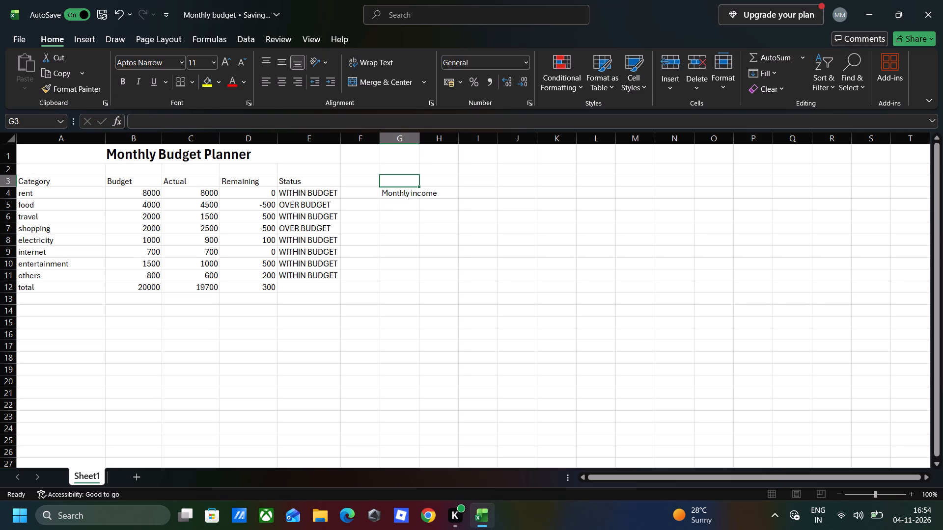
{"action": "left_click_drag", "start_coordinate": [419, 139], "coordinate": [486, 132]}
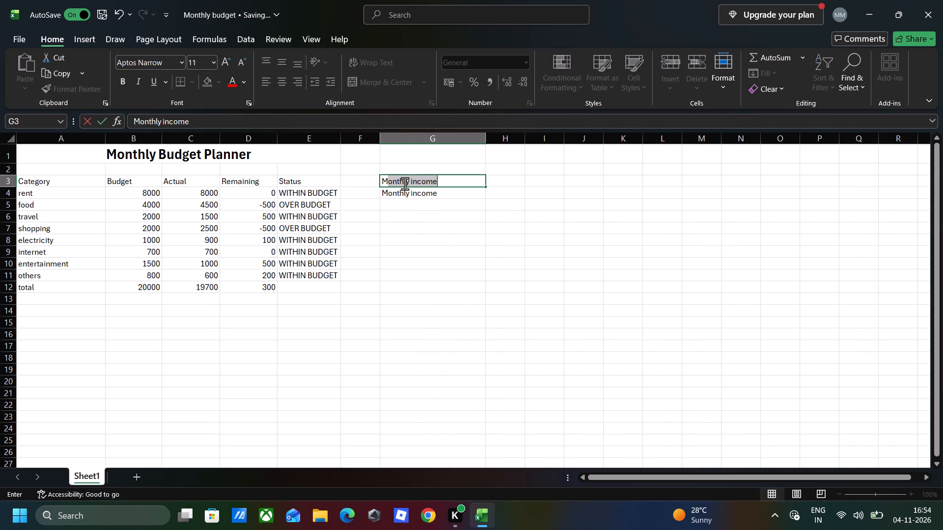
{"action": "type", "text": "on"}
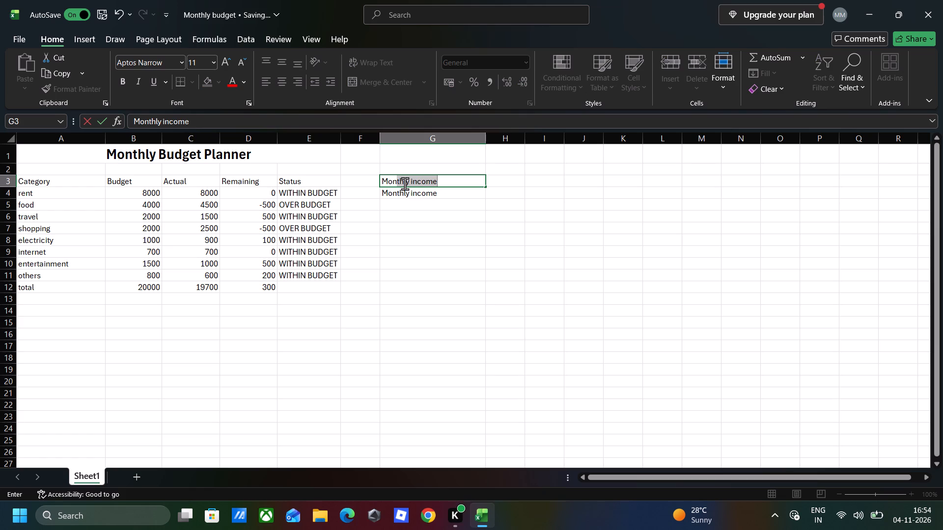
{"action": "type", "text": "th"}
{"action": "key", "text": "l"}
{"action": "type", "text": "y"}
{"action": "key", "text": "space"}
{"action": "type", "text": "financial s"}
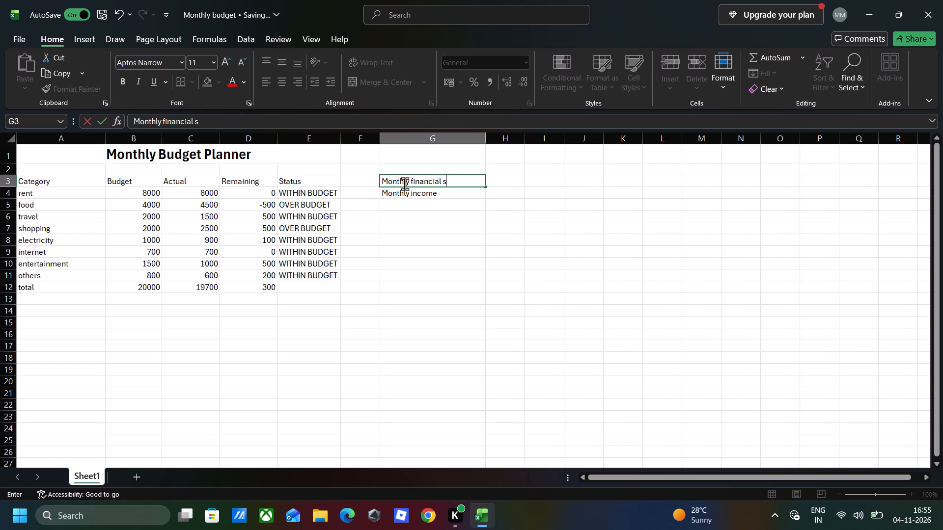
{"action": "type", "text": "im"}
{"action": "key", "text": "BackSpace"}
{"action": "key", "text": "BackSpace"}
{"action": "type", "text": "um"}
{"action": "key", "text": "m"}
{"action": "type", "text": "ary"}
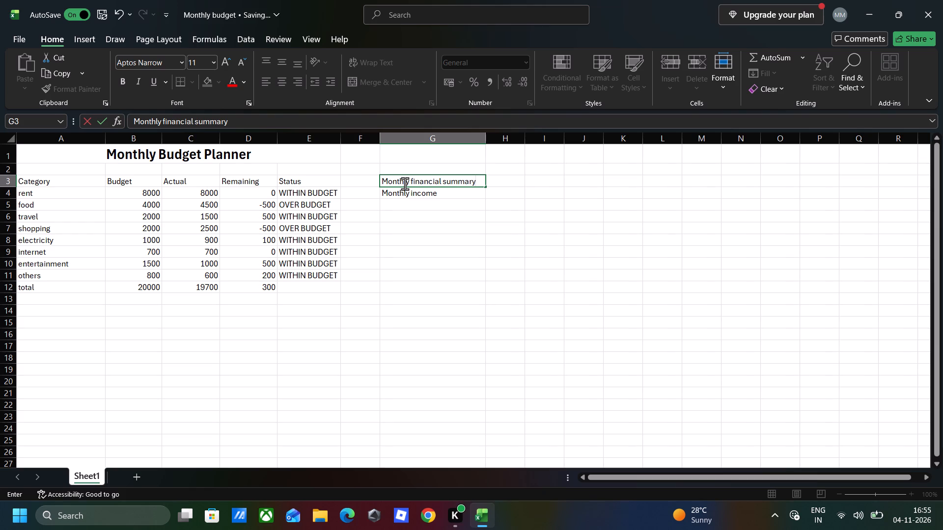
Commit the "Monthly financial summary" heading in cell G3 and make it bold.
{"action": "left_click", "coordinate": [120, 80]}
{"action": "left_click_drag", "start_coordinate": [497, 299], "coordinate": [444, 260]}
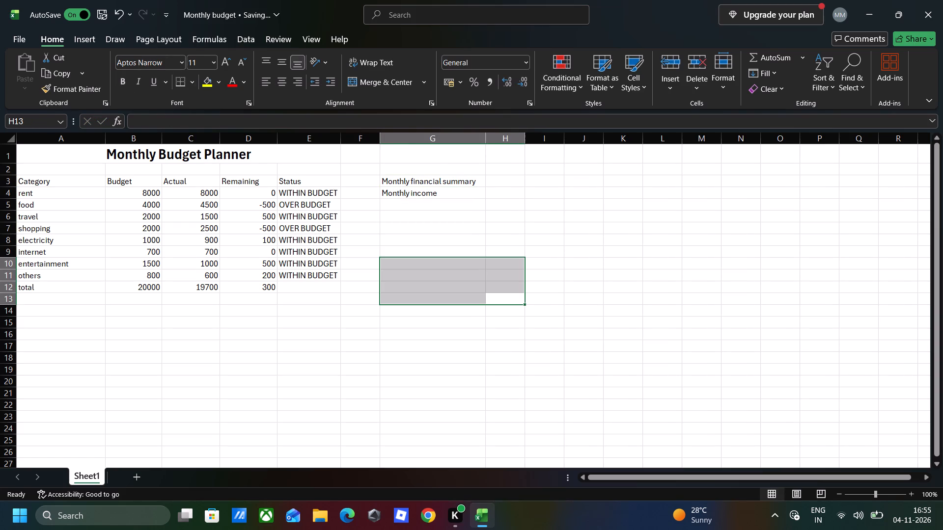
{"action": "left_click", "coordinate": [552, 232]}
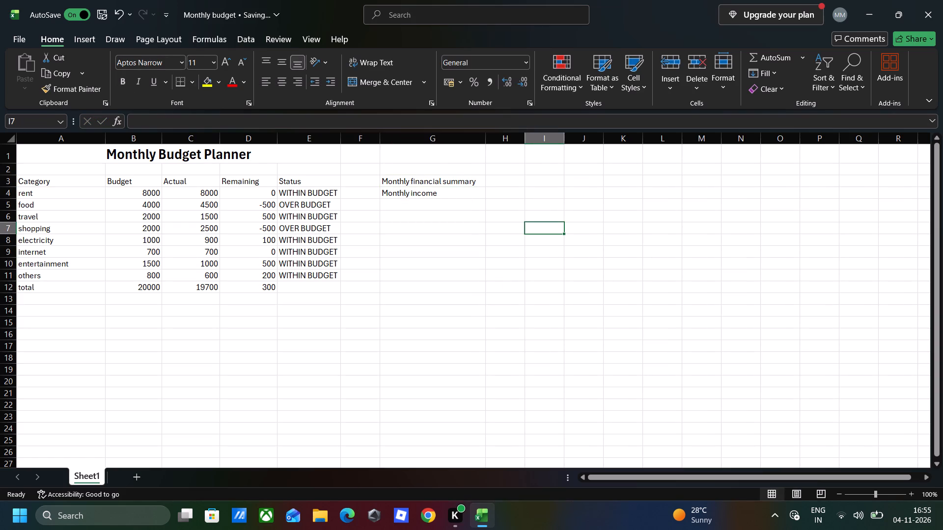
{"action": "left_click", "coordinate": [439, 179]}
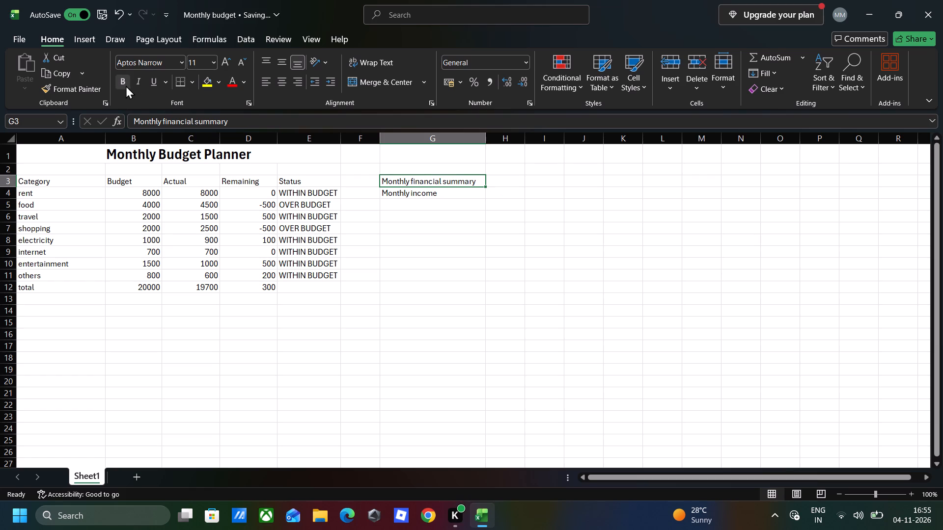
{"action": "left_click", "coordinate": [126, 83]}
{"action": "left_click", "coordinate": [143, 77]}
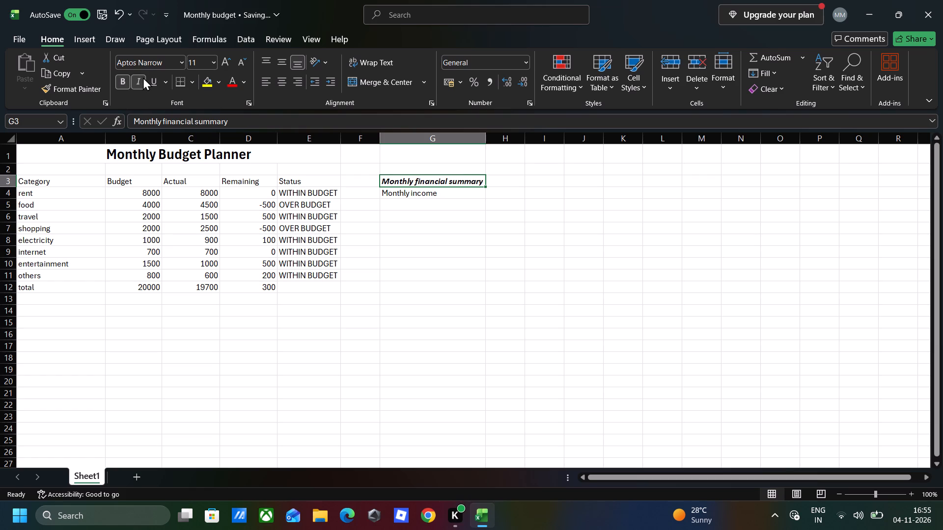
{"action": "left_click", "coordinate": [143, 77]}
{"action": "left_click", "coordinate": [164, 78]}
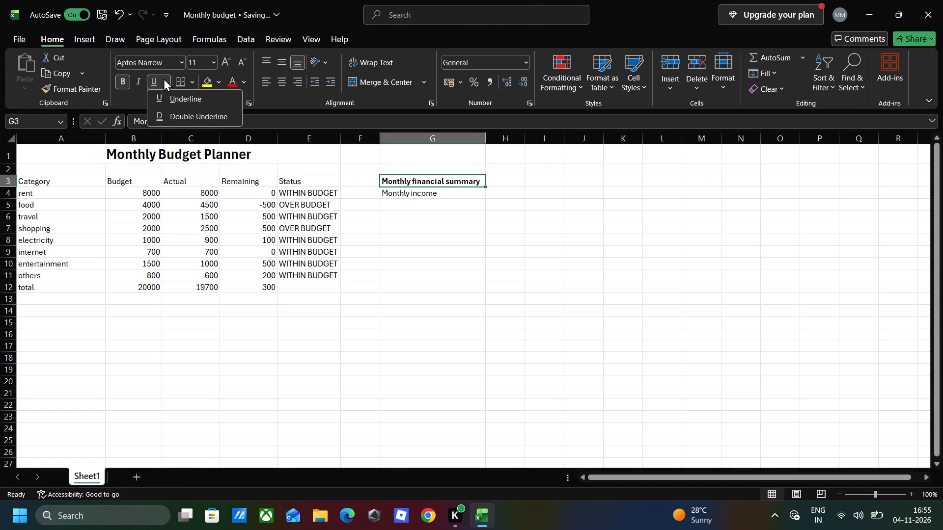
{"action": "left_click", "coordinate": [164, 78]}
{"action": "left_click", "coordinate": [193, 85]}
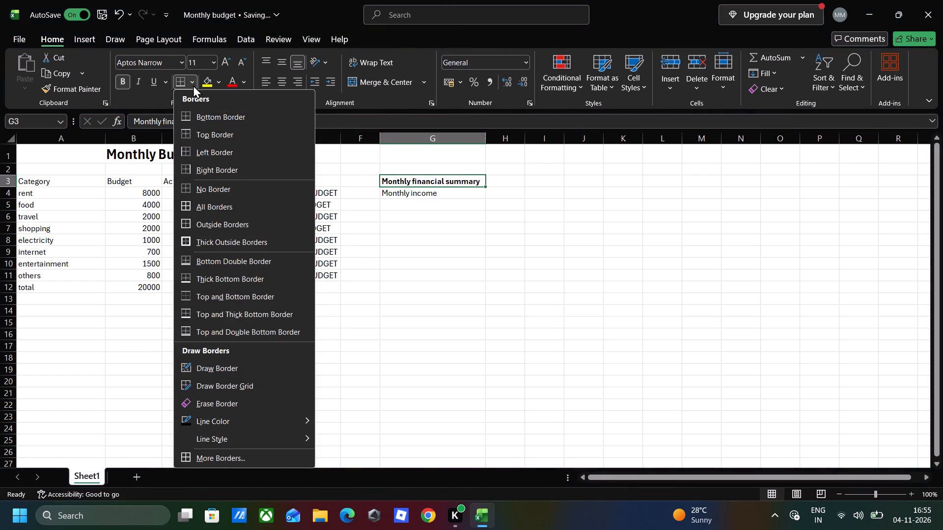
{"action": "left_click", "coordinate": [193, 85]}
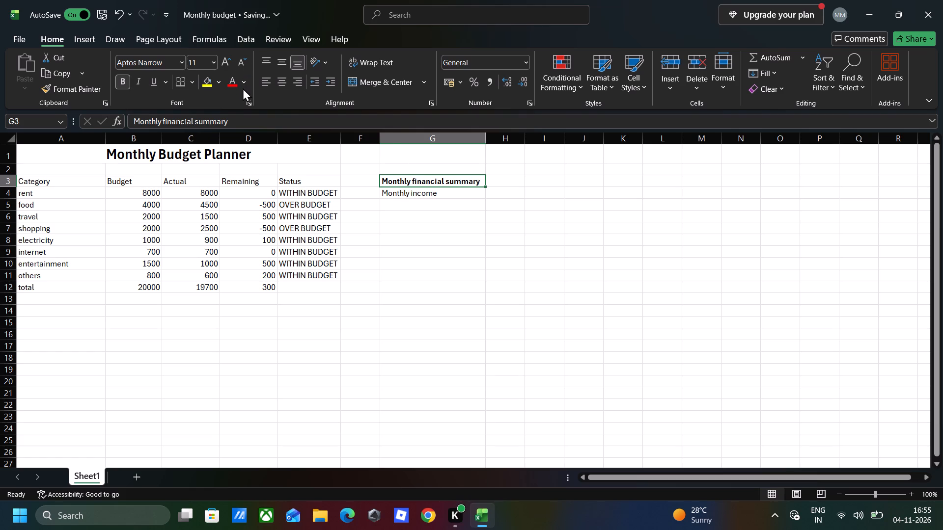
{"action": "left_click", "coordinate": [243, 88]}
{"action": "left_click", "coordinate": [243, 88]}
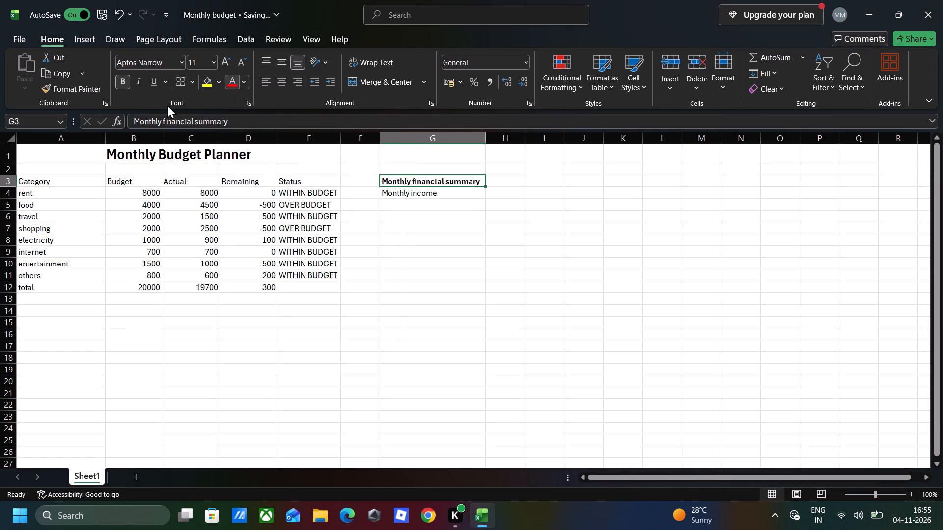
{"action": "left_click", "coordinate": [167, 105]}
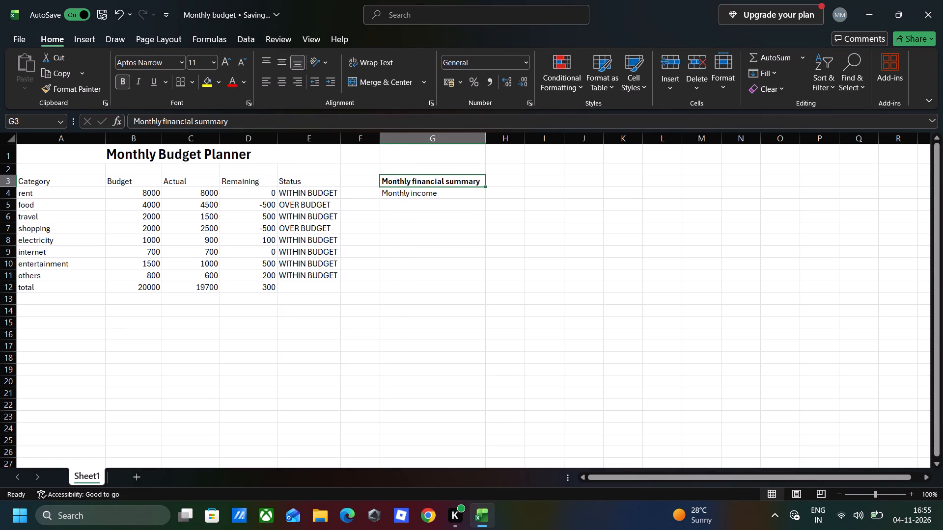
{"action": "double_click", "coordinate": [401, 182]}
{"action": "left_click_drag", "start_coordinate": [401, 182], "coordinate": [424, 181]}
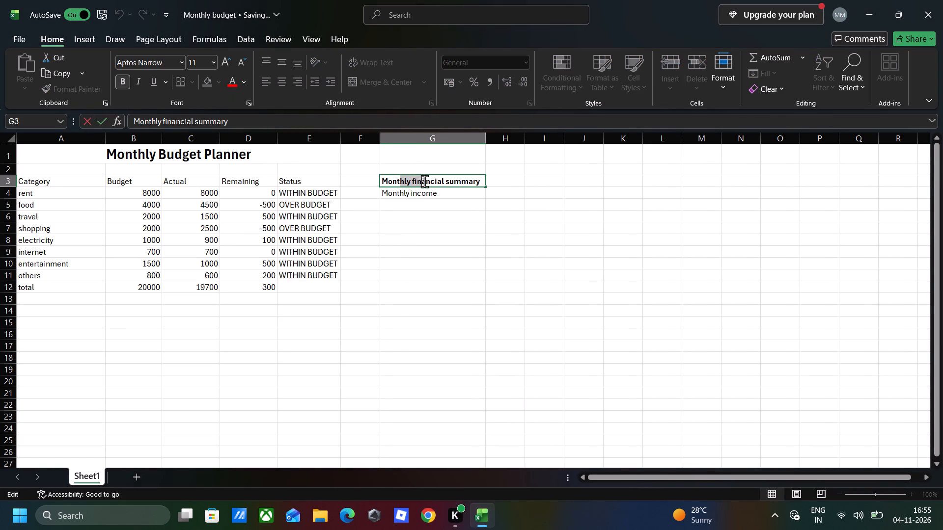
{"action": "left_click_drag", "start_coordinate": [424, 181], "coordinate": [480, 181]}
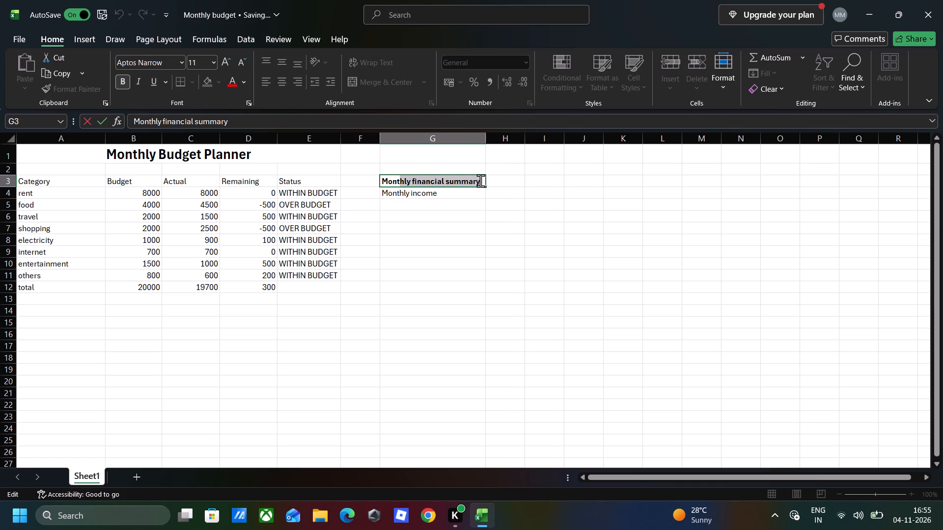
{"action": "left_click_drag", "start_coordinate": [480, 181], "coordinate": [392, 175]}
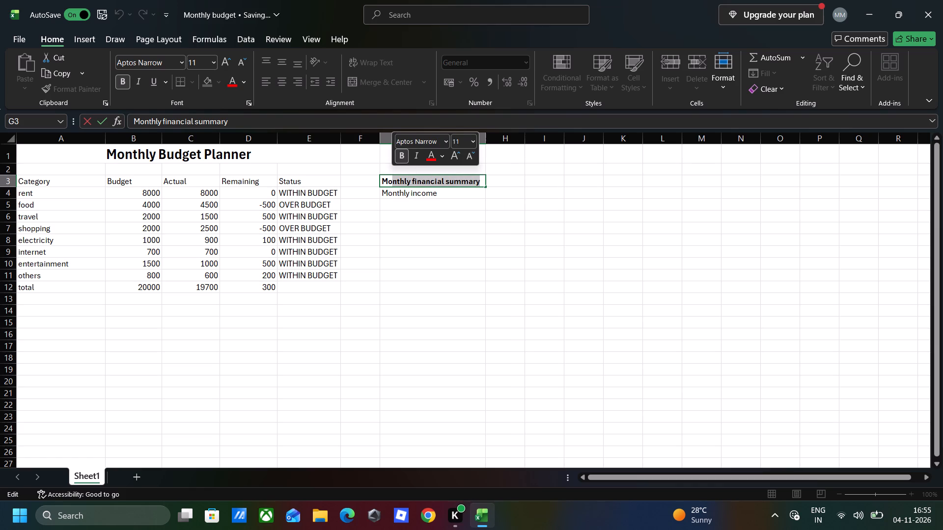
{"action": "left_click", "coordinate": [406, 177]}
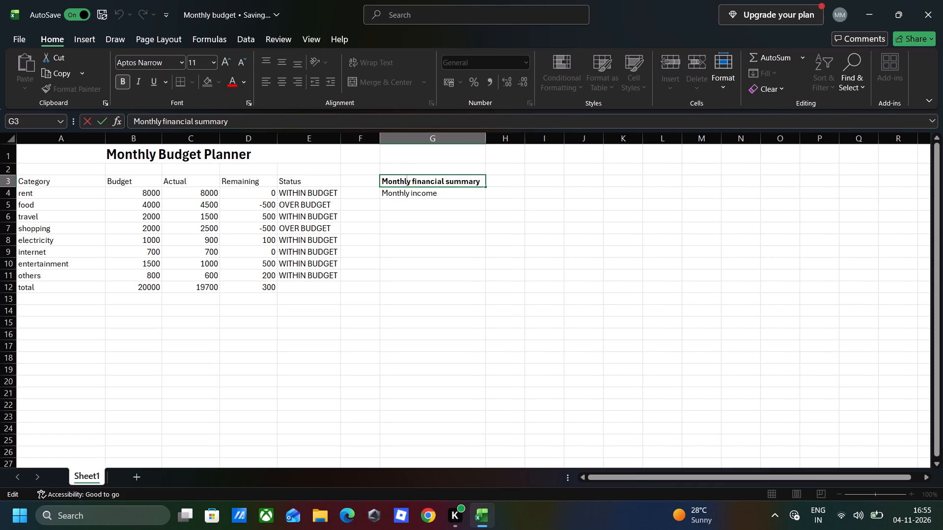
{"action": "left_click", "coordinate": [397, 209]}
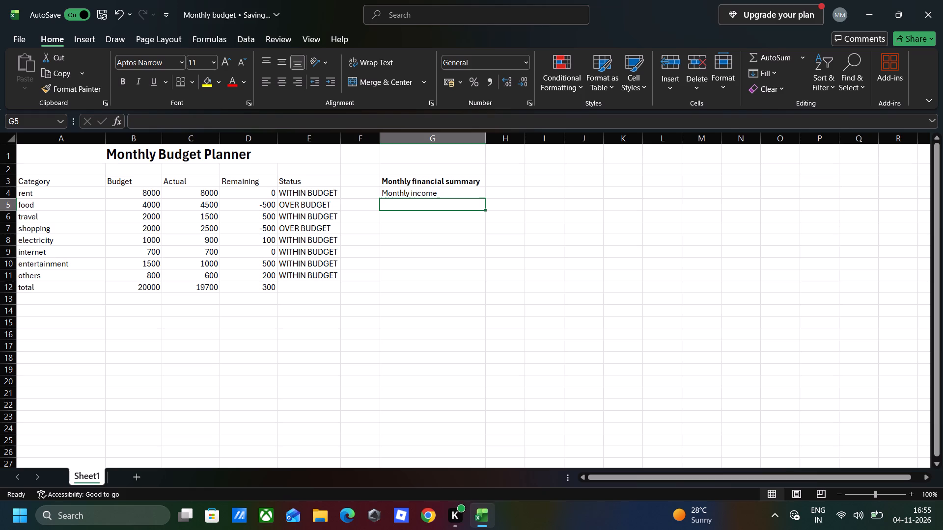
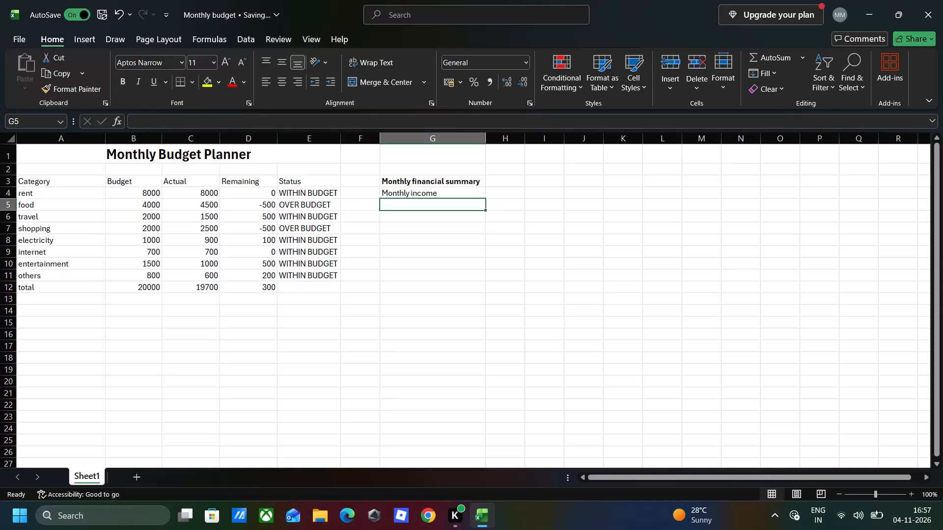
Enter the labels "Actual income", "Monthly saving" and "Savings Percentage" in cells G5 to G7 of the financial summary.
{"action": "type", "text": "Actual income"}
{"action": "key", "text": "Return"}
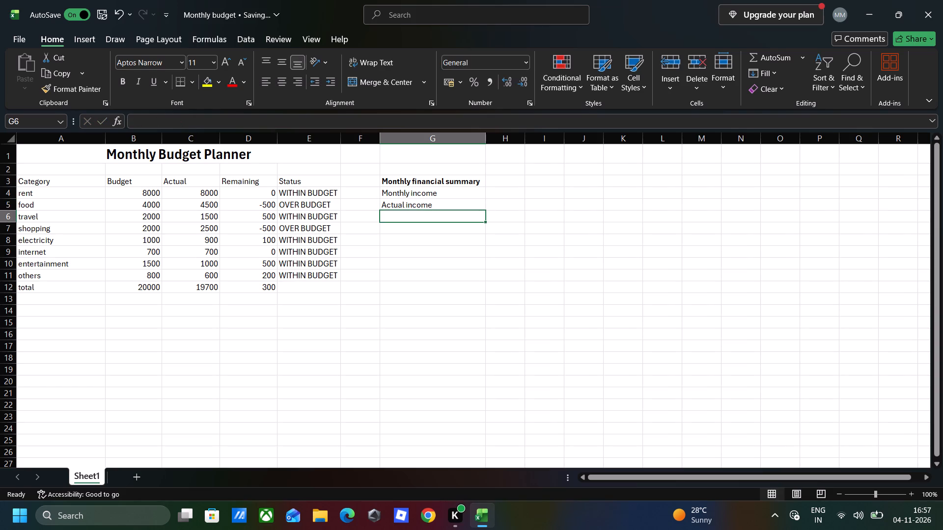
{"action": "type", "text": "Monthly saving"}
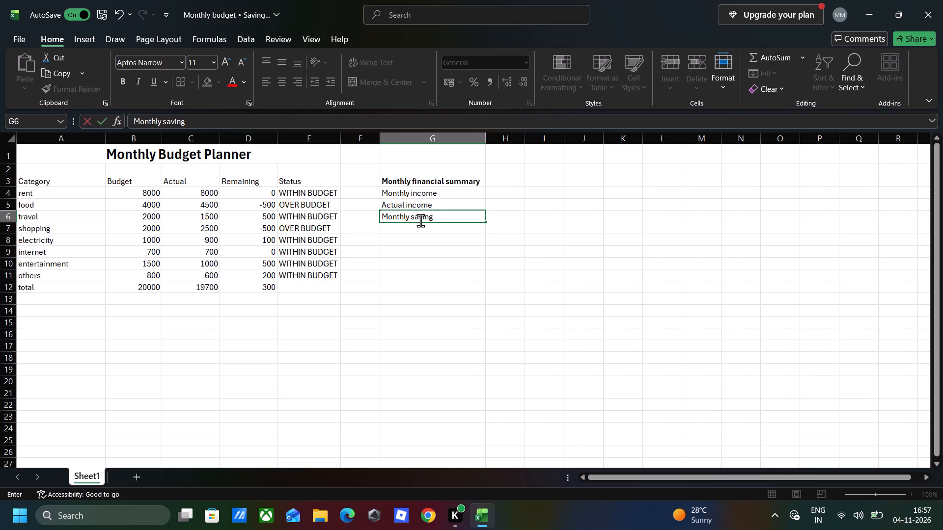
{"action": "key", "text": "Return"}
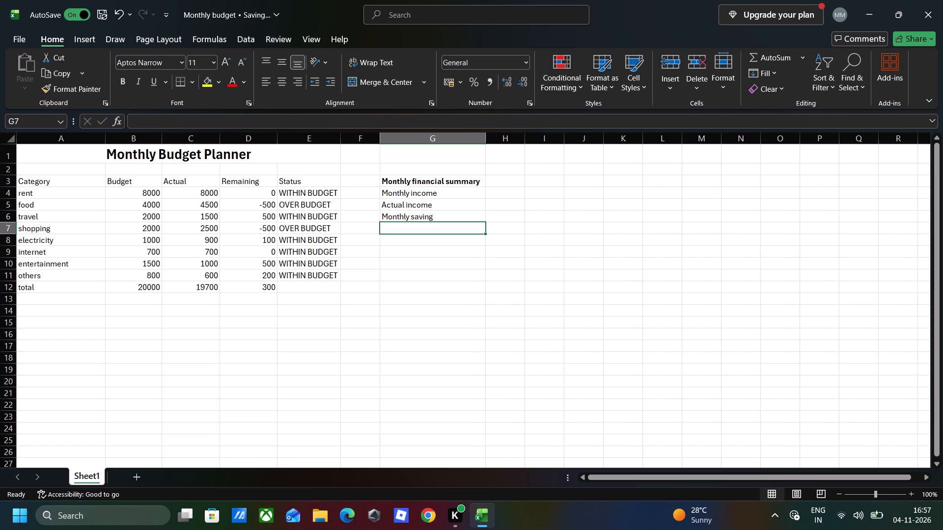
{"action": "type", "text": "Sac"}
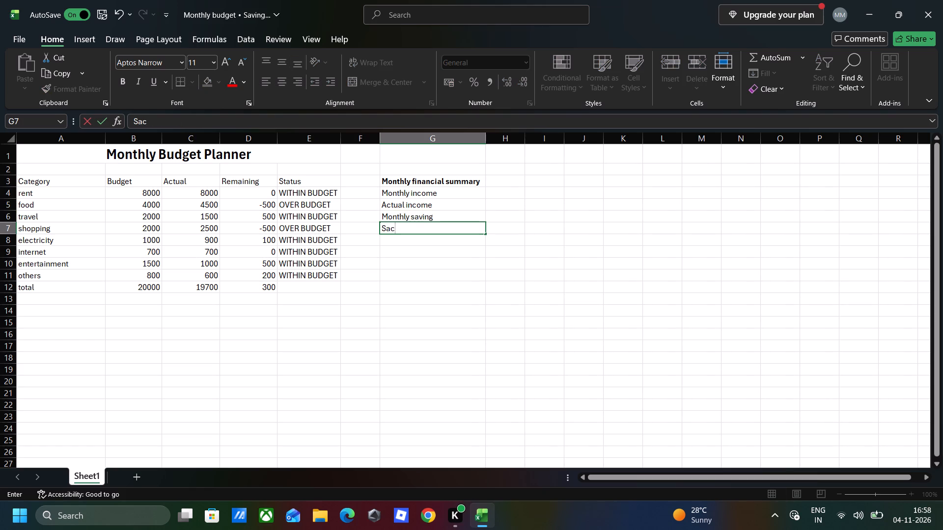
{"action": "key", "text": "BackSpace"}
{"action": "type", "text": "vings"}
{"action": "key", "text": "space"}
{"action": "key", "text": "shift+p"}
{"action": "type", "text": "ercent"}
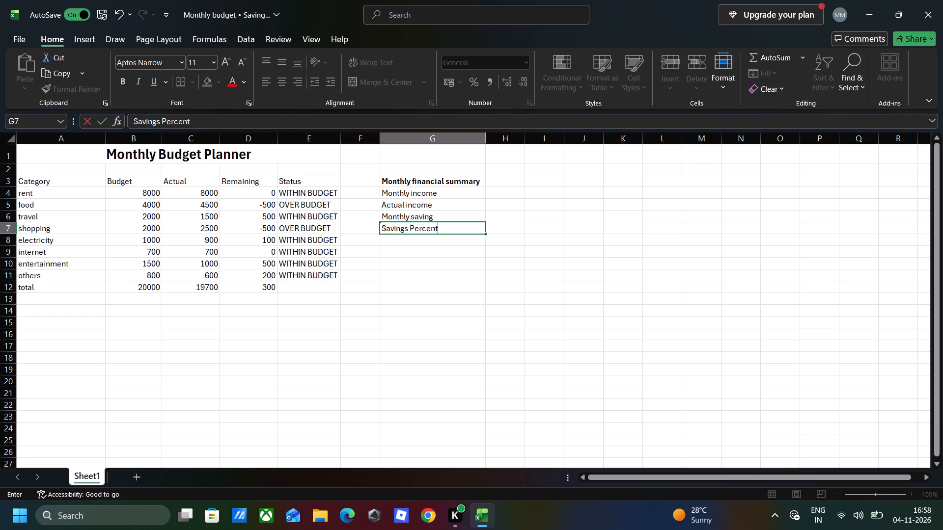
{"action": "key", "text": "a"}
{"action": "type", "text": "ge"}
{"action": "left_click", "coordinate": [413, 239]}
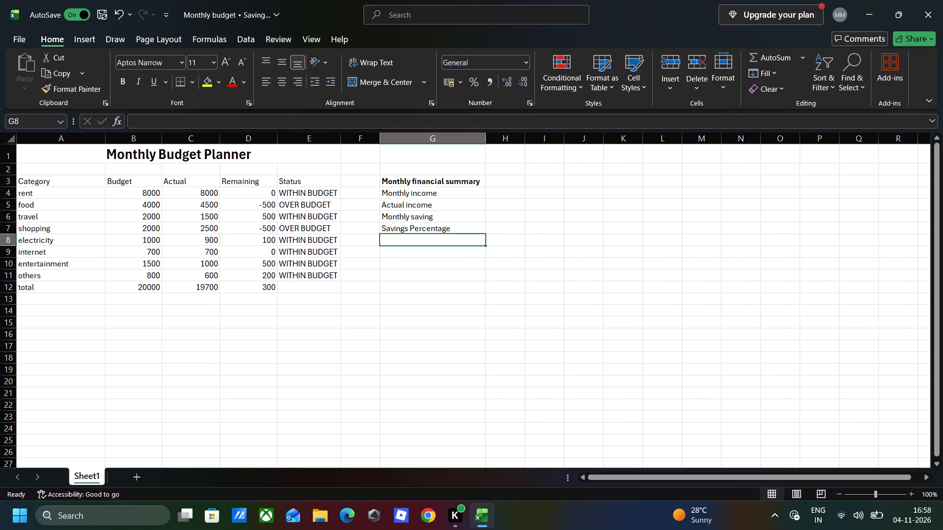
Enter 25000 as the monthly income in cell H4, beside its label.
{"action": "left_click", "coordinate": [398, 195]}
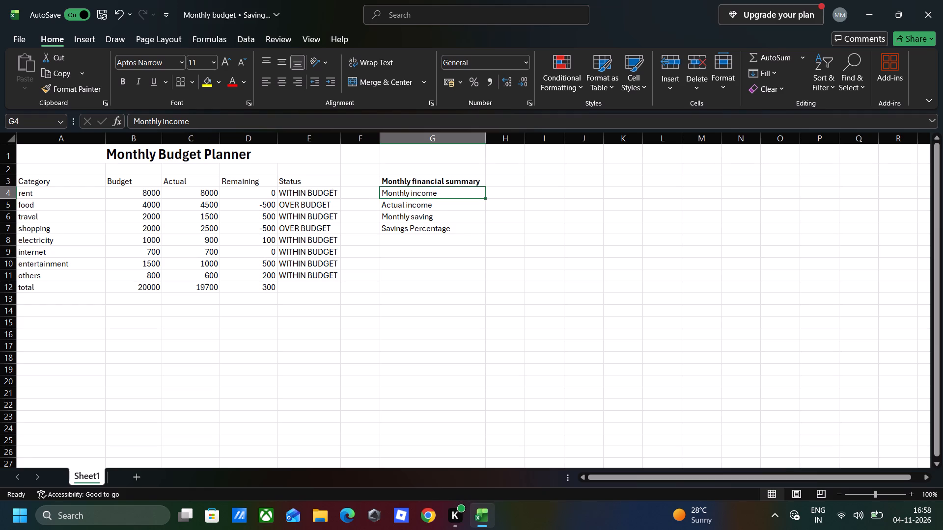
{"action": "left_click", "coordinate": [501, 196]}
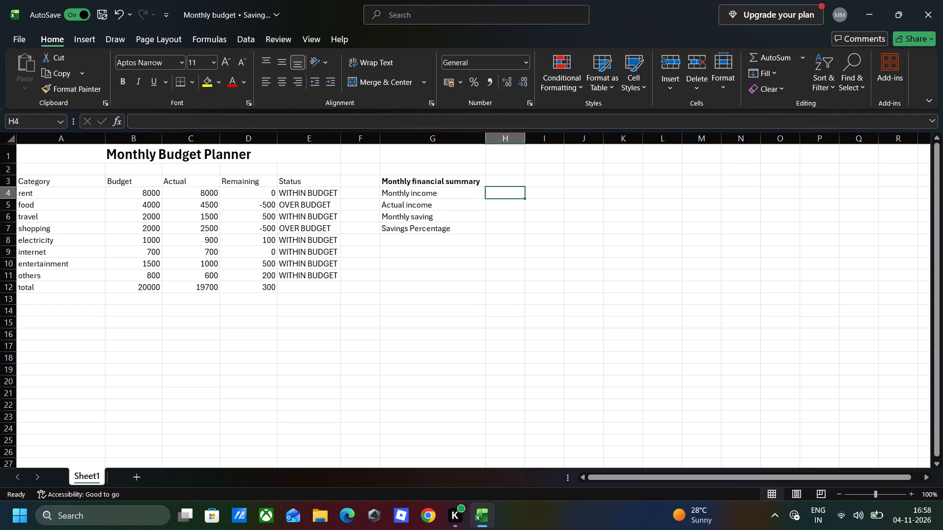
{"action": "type", "text": "25"}
{"action": "type", "text": "000"}
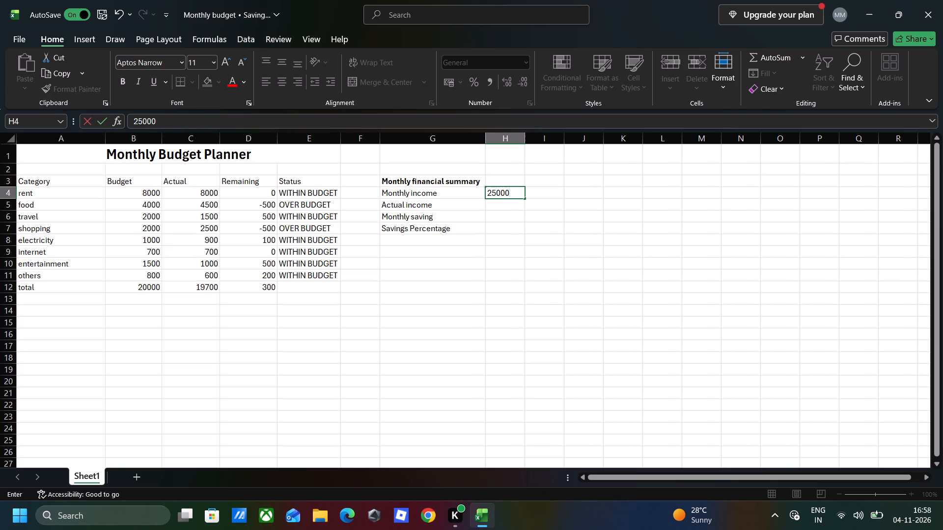
{"action": "key", "text": "equal"}
{"action": "key", "text": "BackSpace"}
{"action": "key", "text": "Return"}
Link the Actual income value in cell H5 to the Actual column's total in cell C12.
{"action": "key", "text": "equal"}
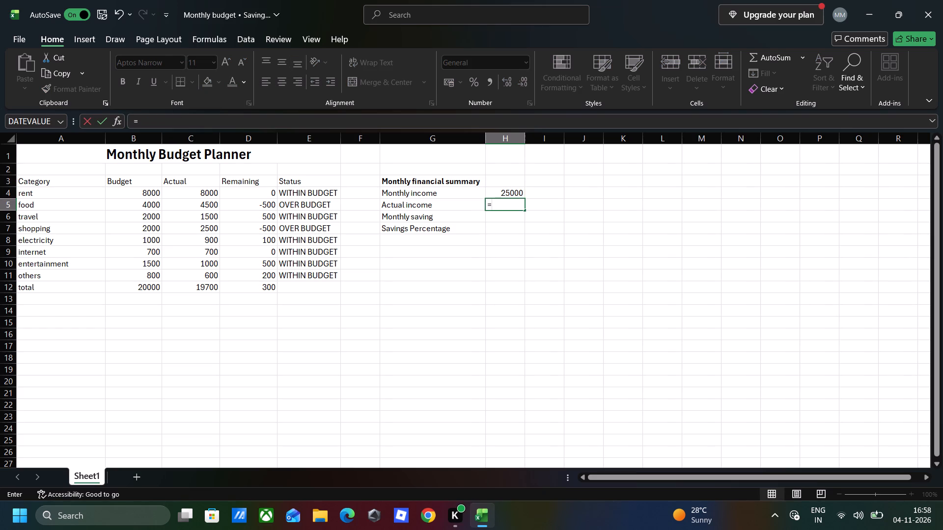
{"action": "left_click", "coordinate": [207, 285]}
{"action": "key", "text": "Return"}
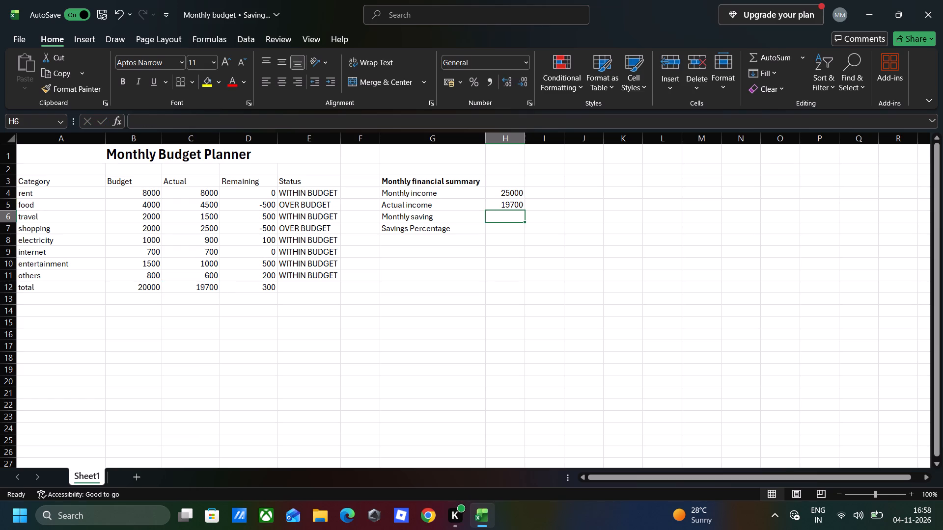
Calculate the Monthly saving in cell H6 with the formula =H4-H5.
{"action": "scroll", "coordinate": [207, 285], "scroll_direction": "down", "scroll_amount": 1}
{"action": "scroll", "coordinate": [207, 285], "scroll_direction": "up", "scroll_amount": 3}
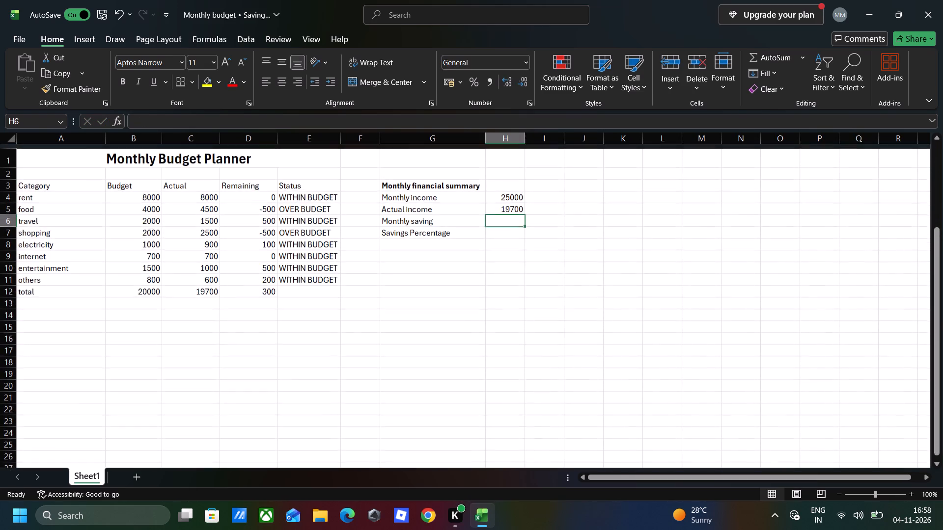
{"action": "scroll", "coordinate": [207, 285], "scroll_direction": "up", "scroll_amount": 1}
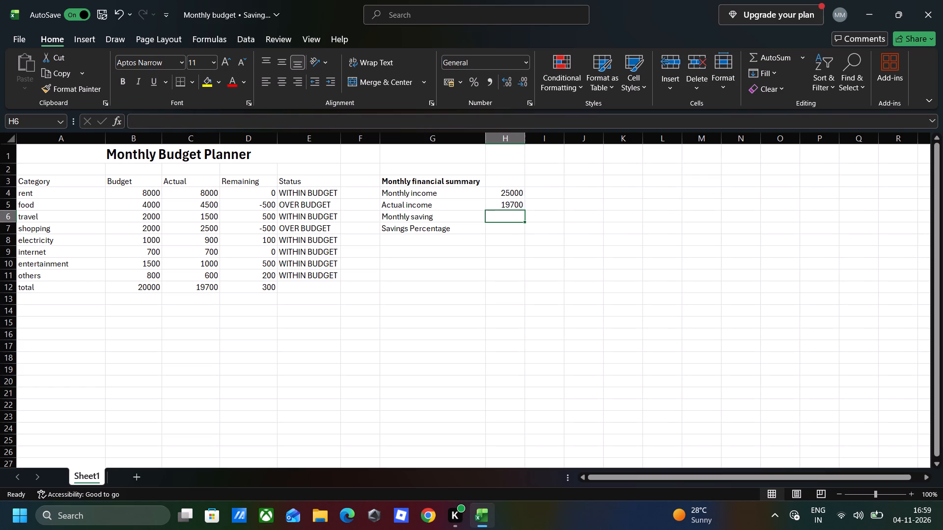
{"action": "key", "text": "equal"}
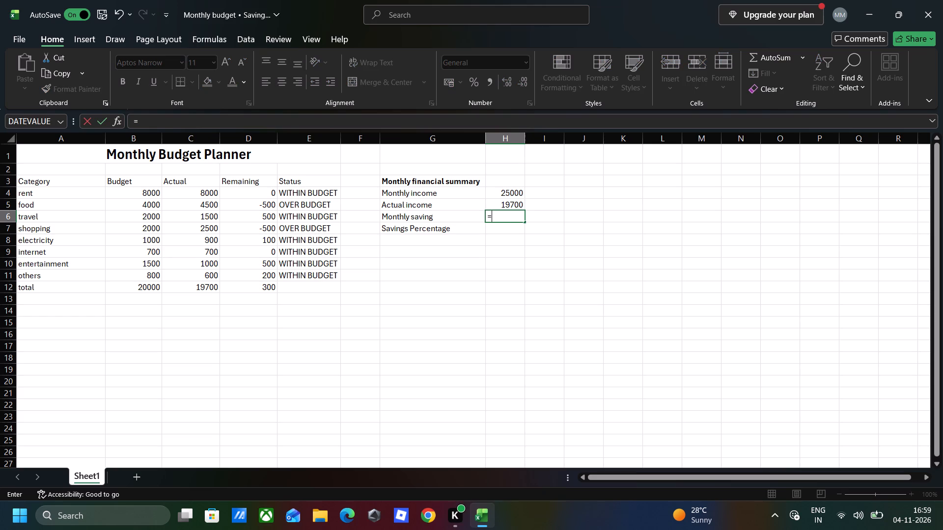
{"action": "left_click", "coordinate": [517, 196]}
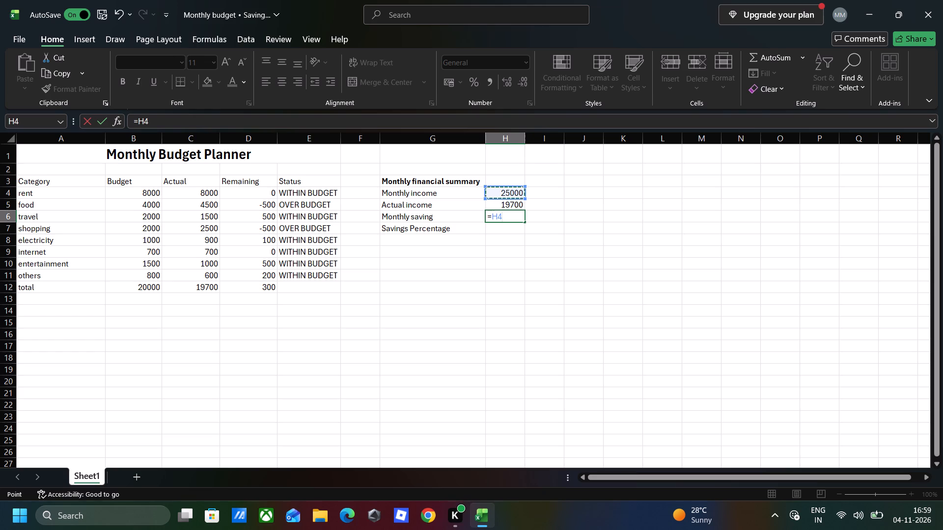
{"action": "key", "text": "minus"}
{"action": "left_click", "coordinate": [521, 206]}
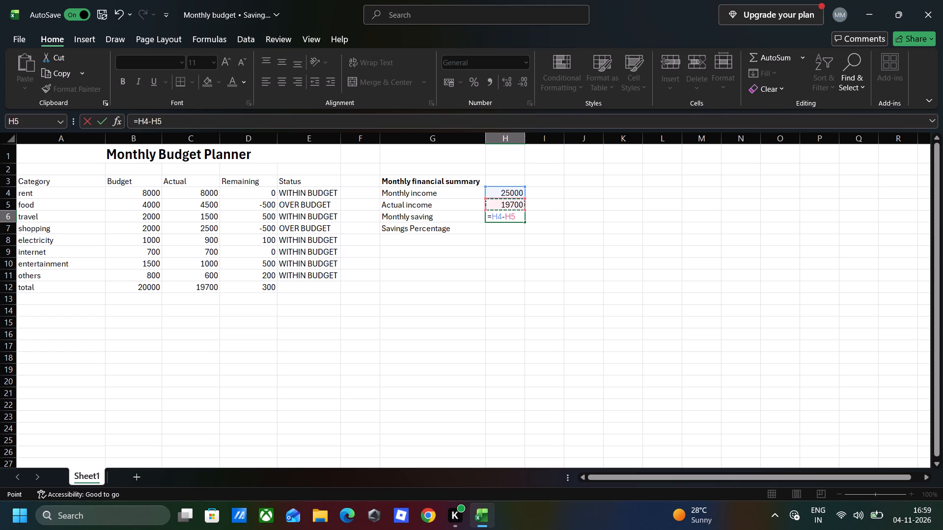
{"action": "key", "text": "Return"}
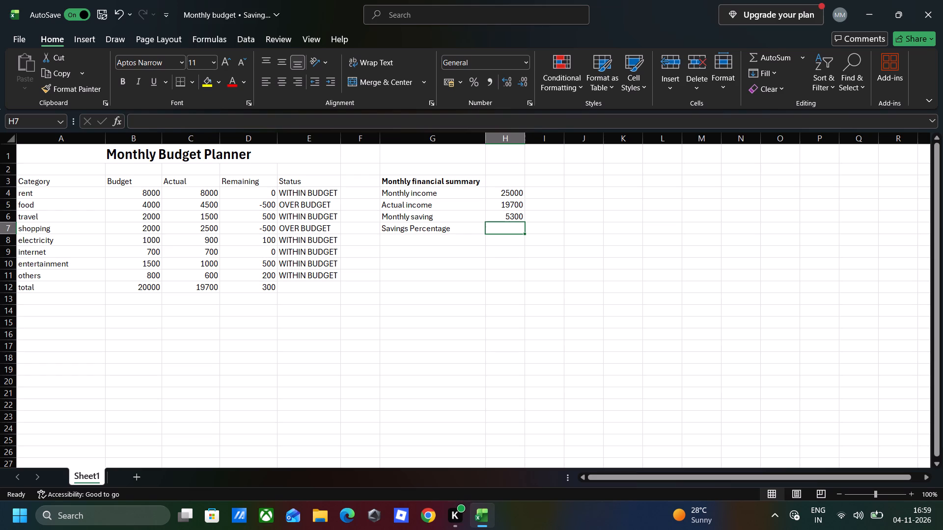
Calculate the Savings Percentage in cell H7 with the formula =H6/H4.
{"action": "key", "text": "equal"}
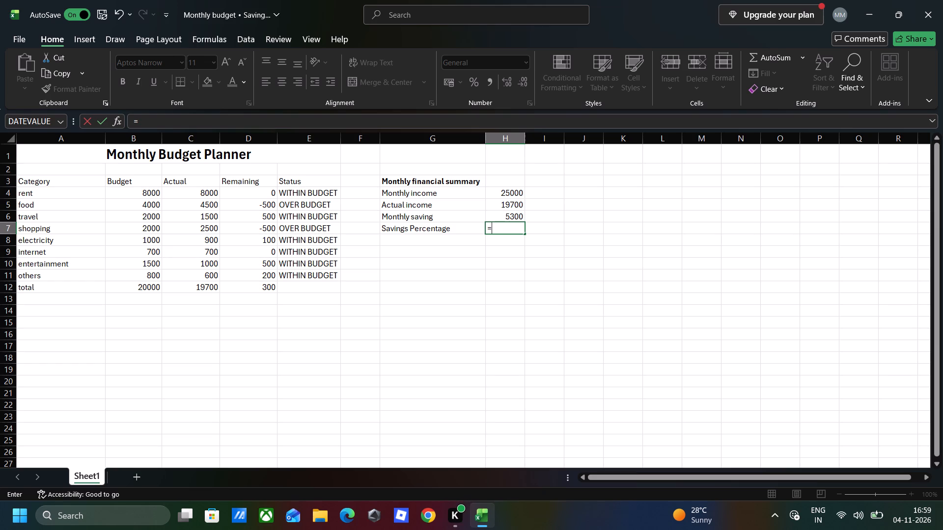
{"action": "left_click", "coordinate": [520, 216]}
{"action": "key", "text": "slash"}
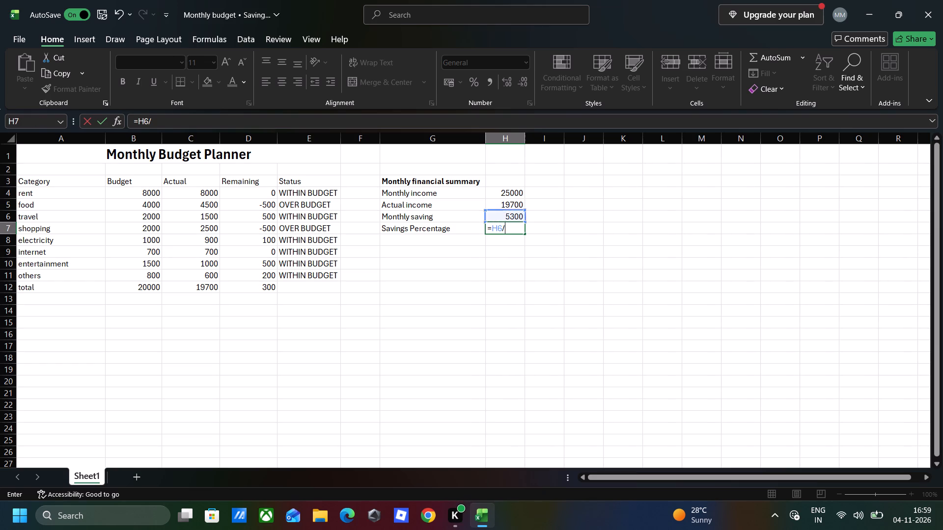
{"action": "left_click", "coordinate": [516, 190]}
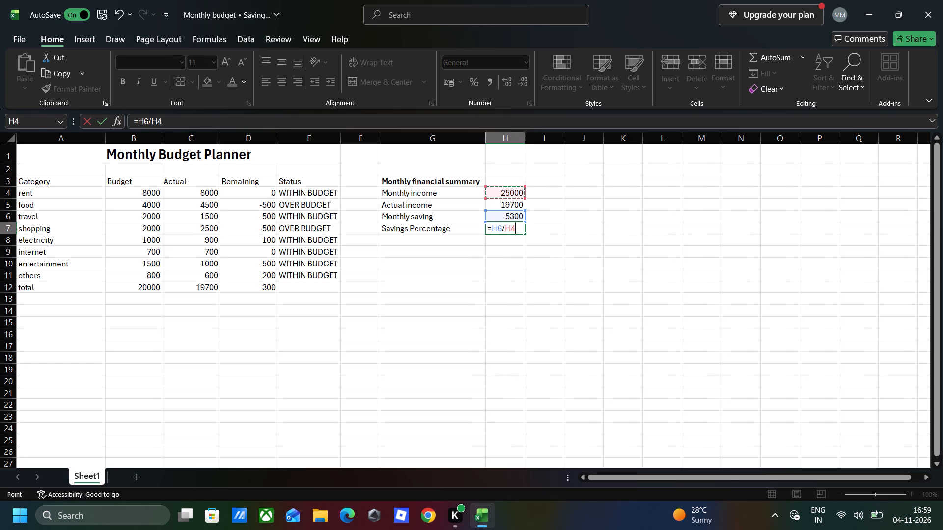
{"action": "key", "text": "Return"}
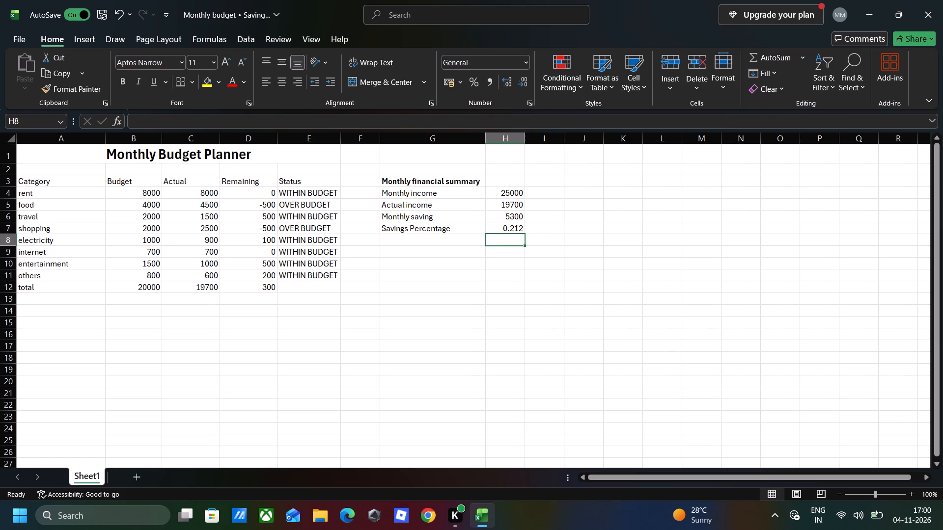
Format the Savings Percentage value in cell H7 as a percentage with two decimal places.
{"action": "left_click", "coordinate": [500, 228]}
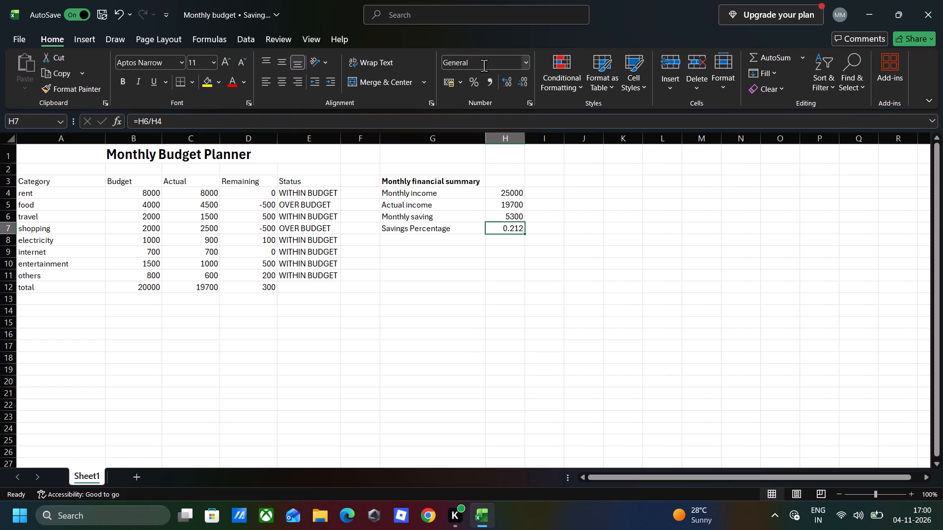
{"action": "left_click", "coordinate": [473, 77]}
{"action": "left_click", "coordinate": [509, 76]}
{"action": "left_click", "coordinate": [509, 76]}
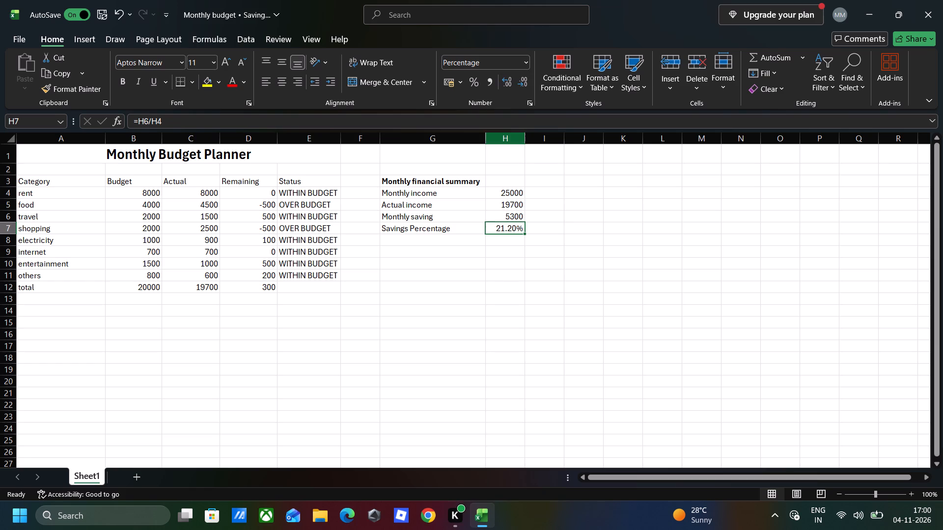
{"action": "key", "text": "Return"}
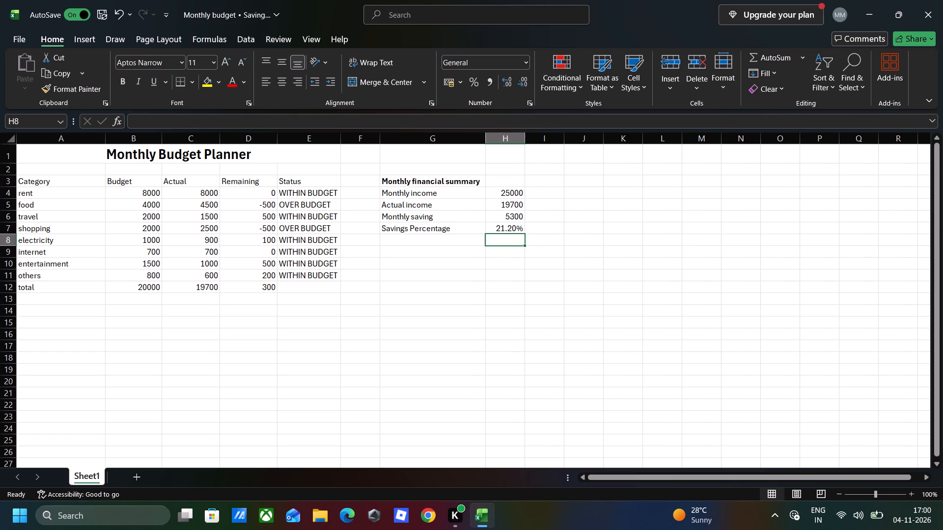
Make the budget table's header row, A3:E3 from Category to Status, bold.
{"action": "left_click_drag", "start_coordinate": [20, 180], "coordinate": [301, 309]}
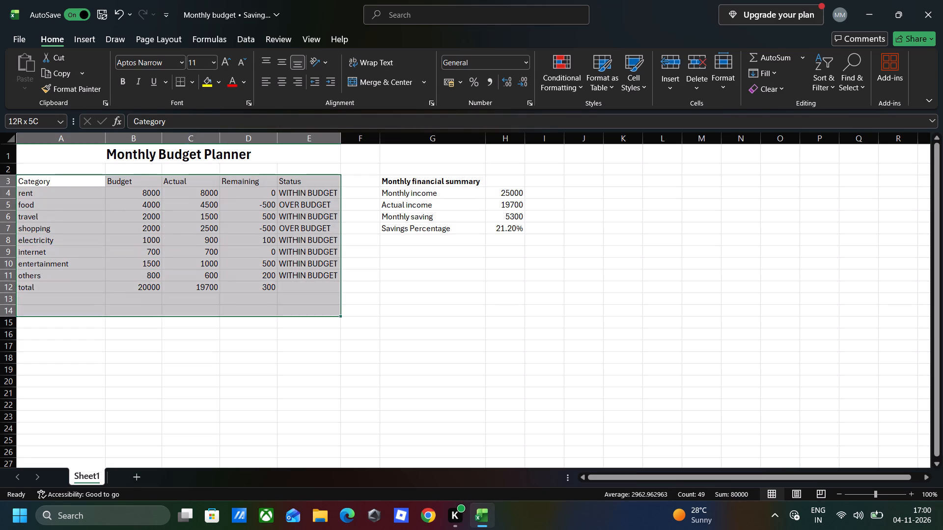
{"action": "left_click_drag", "start_coordinate": [301, 309], "coordinate": [306, 286]}
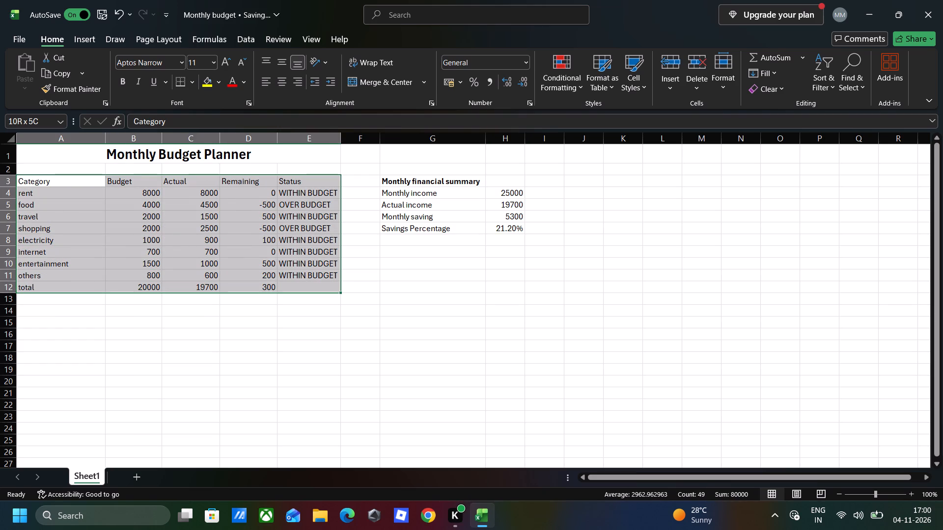
{"action": "left_click_drag", "start_coordinate": [306, 286], "coordinate": [306, 286]}
{"action": "left_click_drag", "start_coordinate": [306, 286], "coordinate": [335, 180]}
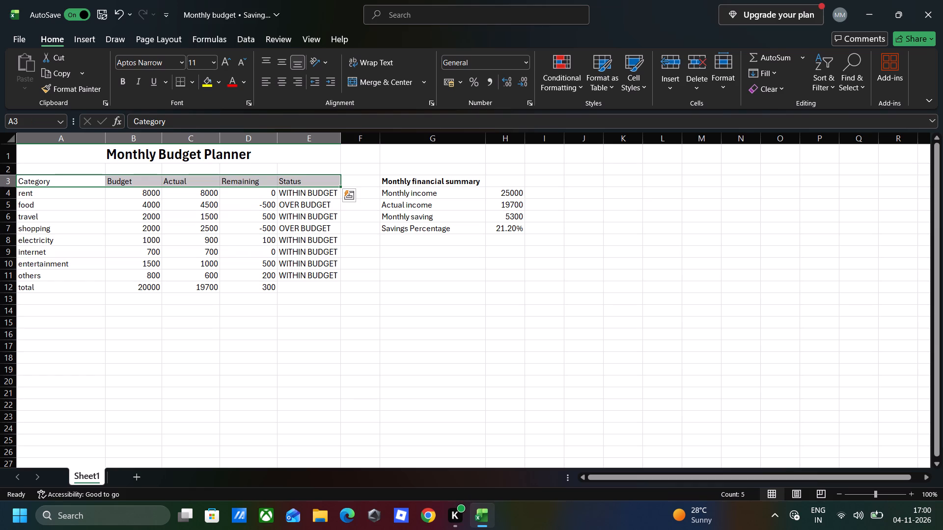
{"action": "left_click", "coordinate": [124, 79]}
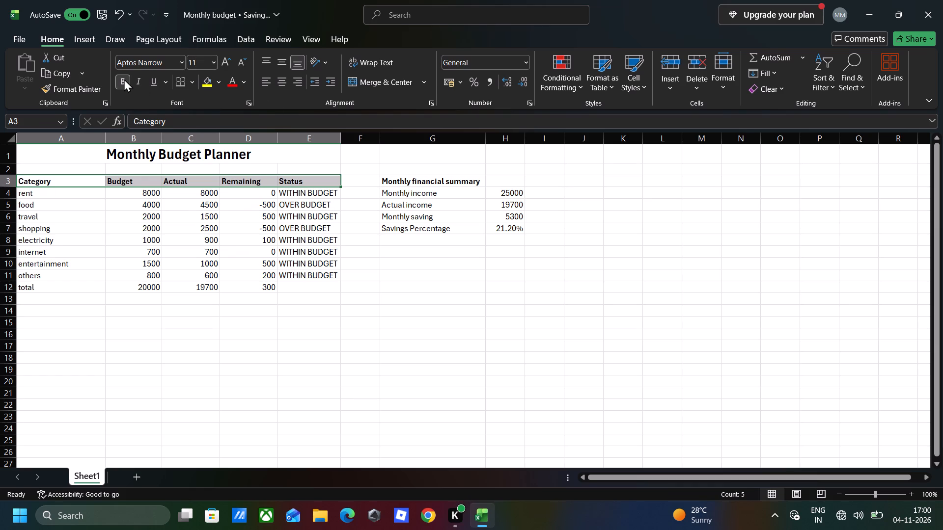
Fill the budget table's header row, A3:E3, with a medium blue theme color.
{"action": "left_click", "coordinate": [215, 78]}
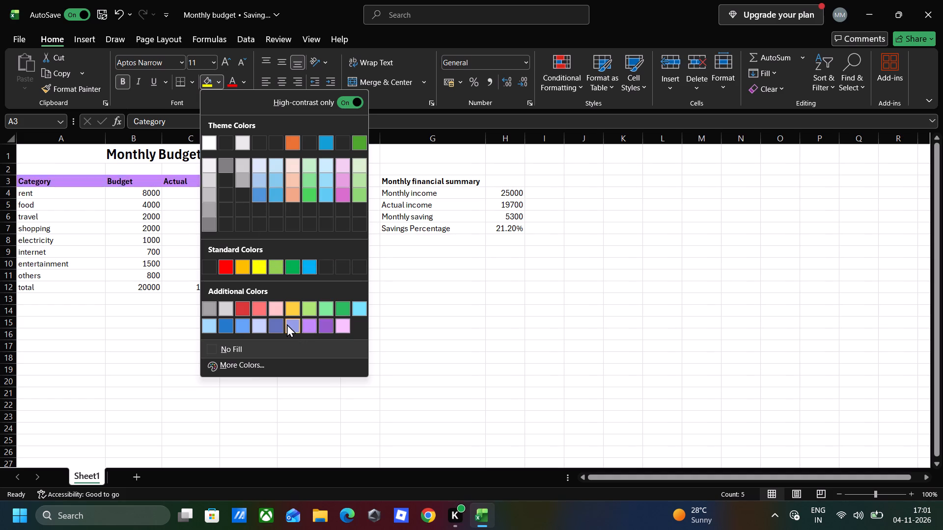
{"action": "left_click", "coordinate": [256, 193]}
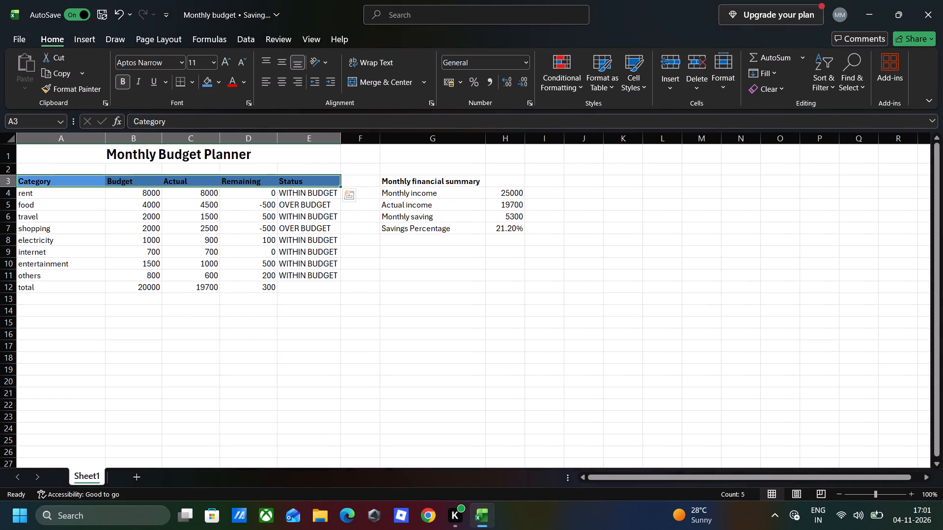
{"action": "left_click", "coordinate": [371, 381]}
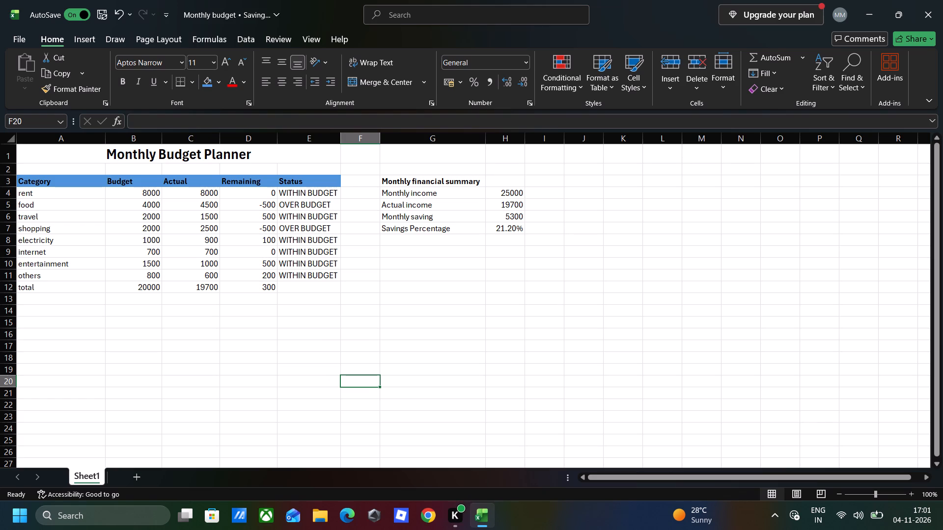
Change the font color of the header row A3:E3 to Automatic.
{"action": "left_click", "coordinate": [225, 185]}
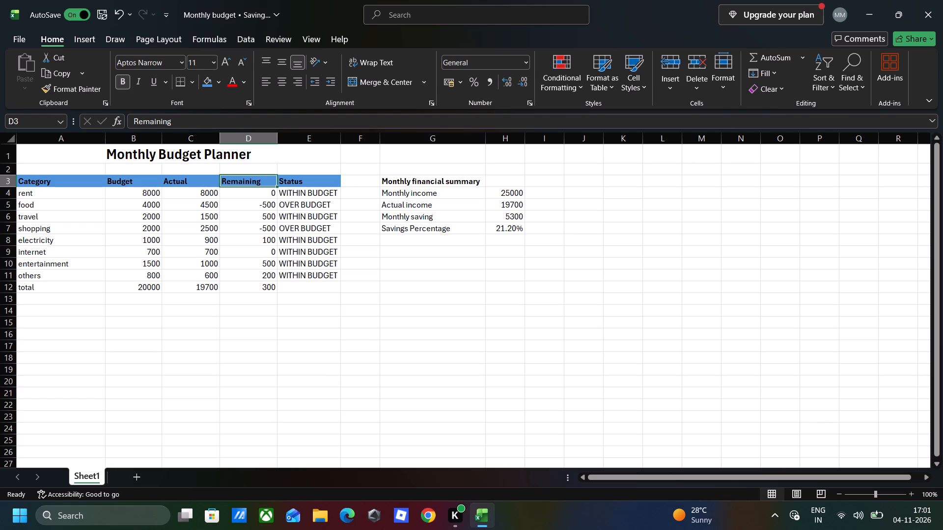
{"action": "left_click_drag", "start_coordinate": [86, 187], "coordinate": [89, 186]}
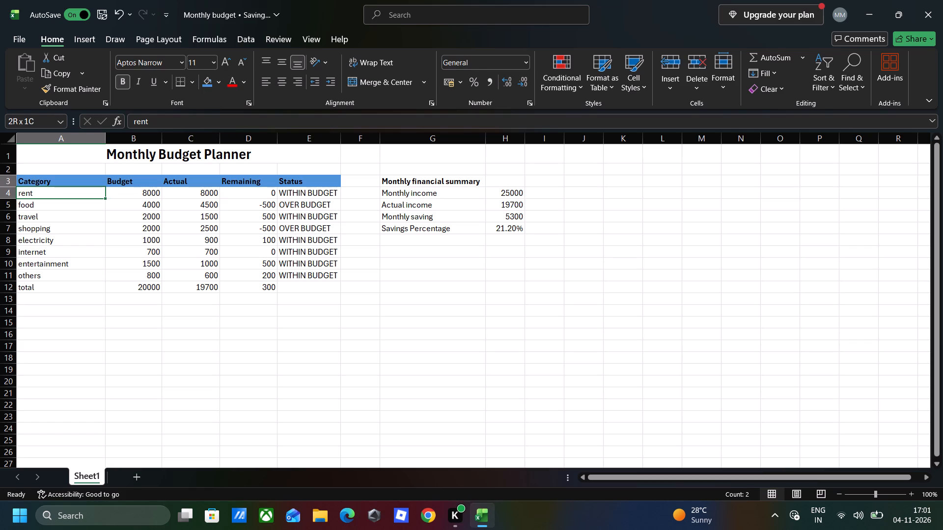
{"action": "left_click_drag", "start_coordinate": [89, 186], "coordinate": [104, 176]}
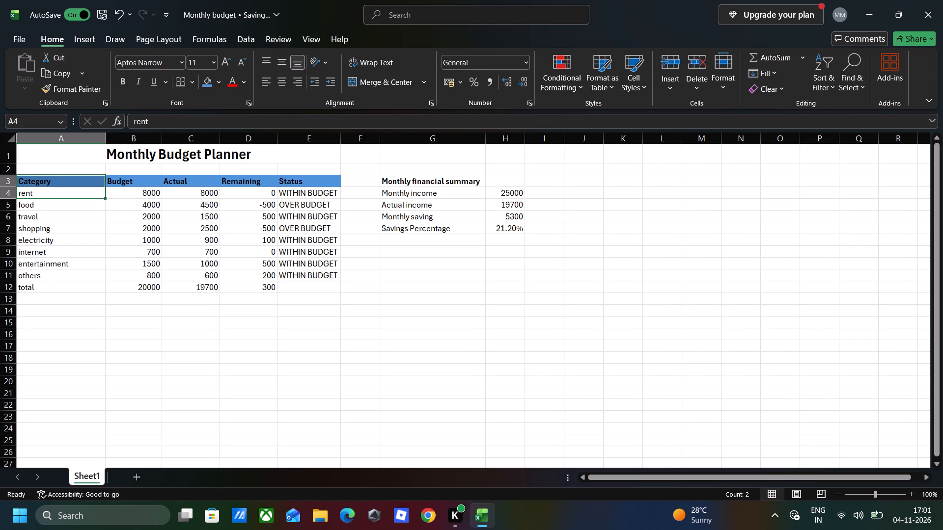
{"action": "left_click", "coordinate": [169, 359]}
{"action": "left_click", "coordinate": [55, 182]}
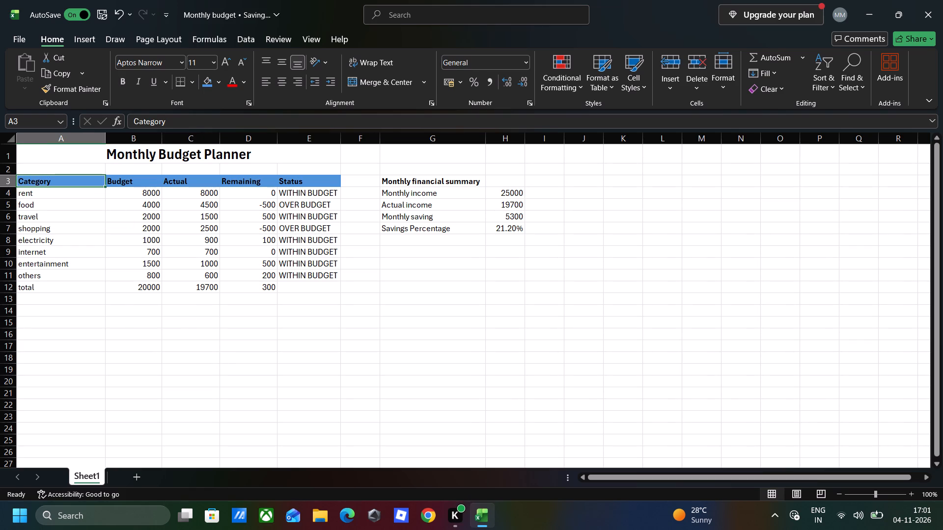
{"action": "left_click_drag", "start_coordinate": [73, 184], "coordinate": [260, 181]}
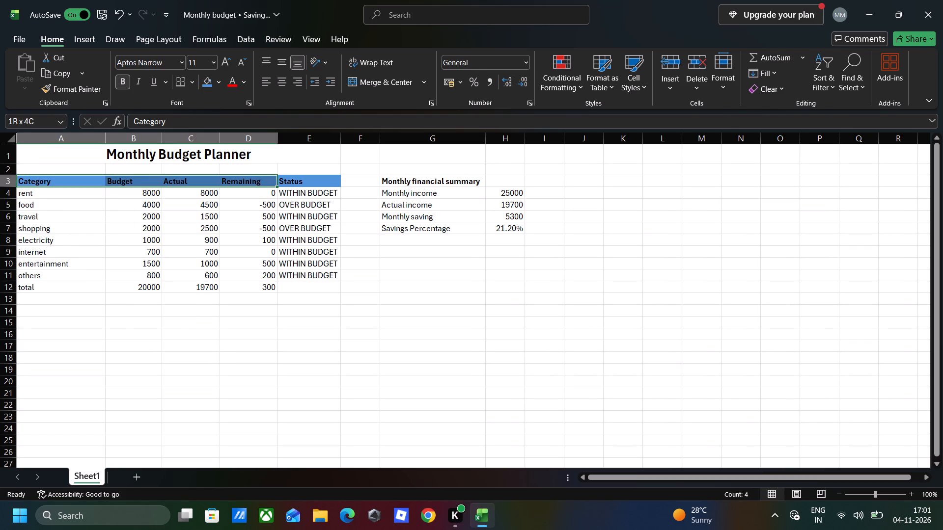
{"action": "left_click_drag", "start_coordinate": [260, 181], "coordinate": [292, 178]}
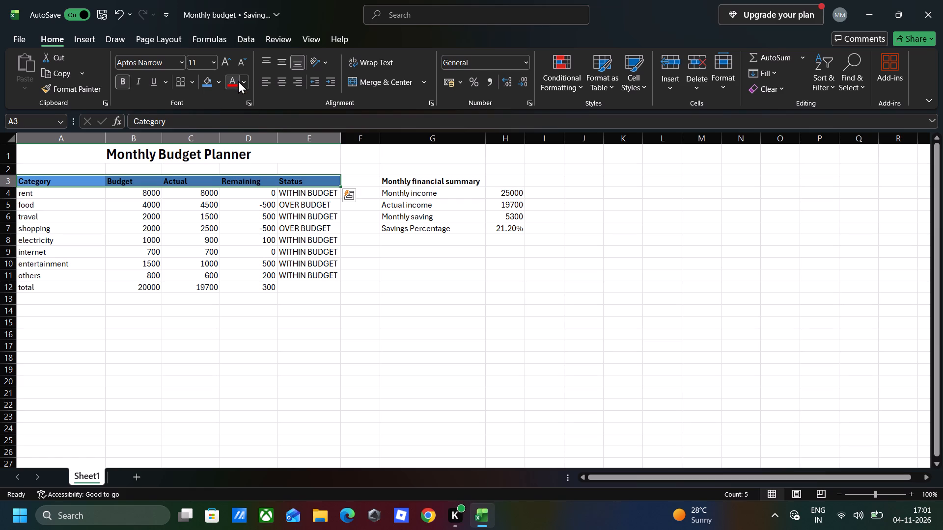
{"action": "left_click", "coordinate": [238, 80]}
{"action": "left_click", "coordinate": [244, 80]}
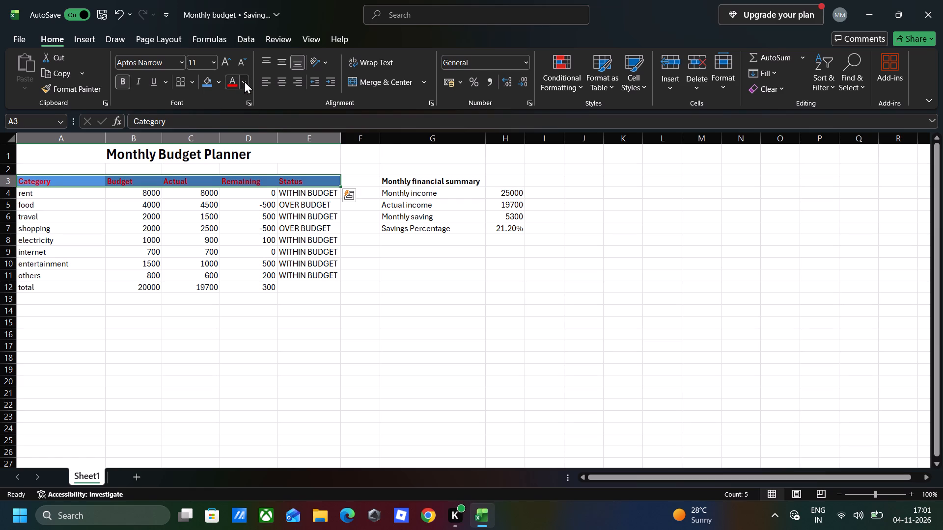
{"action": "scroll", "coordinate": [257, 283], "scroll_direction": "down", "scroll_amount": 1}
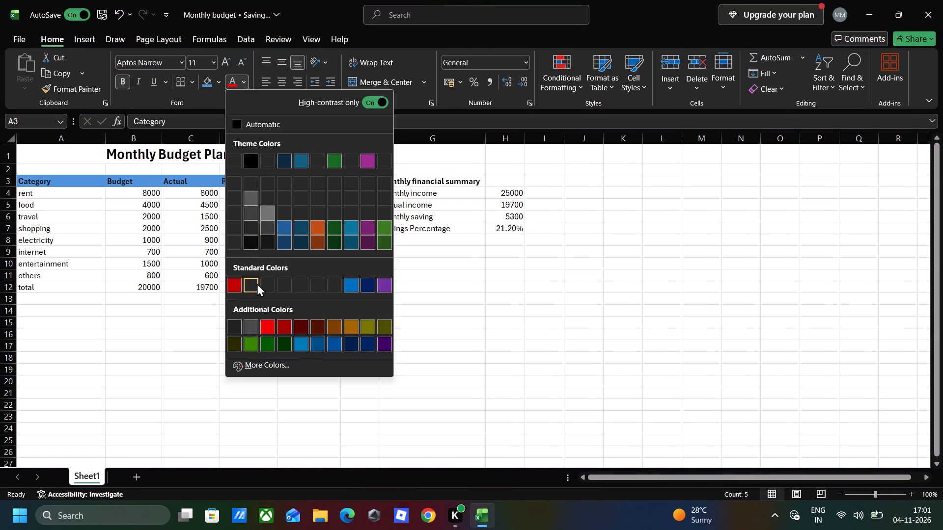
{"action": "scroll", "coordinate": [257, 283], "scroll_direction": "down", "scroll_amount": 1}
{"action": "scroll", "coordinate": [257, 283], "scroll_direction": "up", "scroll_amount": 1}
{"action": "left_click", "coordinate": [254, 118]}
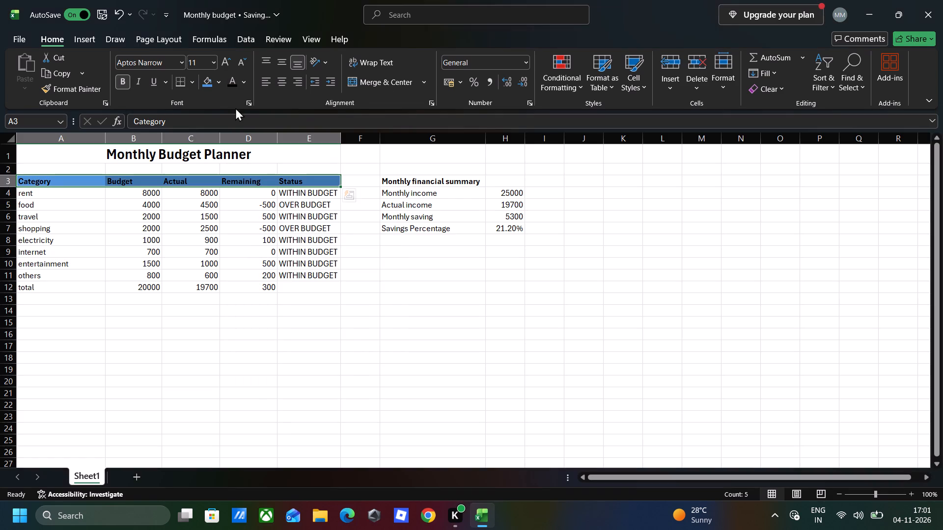
Turn off the high-contrast-only color filter and set the header row A3:E3 text to white.
{"action": "left_click", "coordinate": [243, 82]}
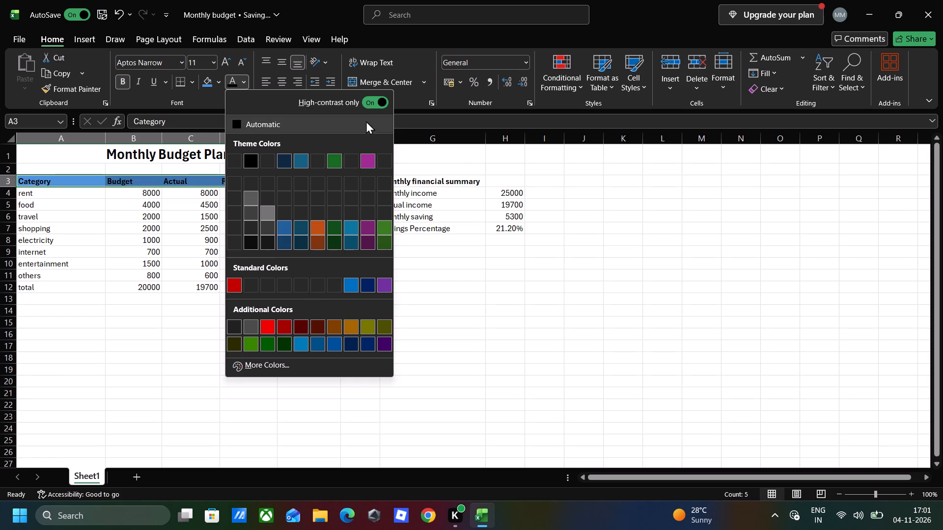
{"action": "left_click", "coordinate": [370, 97]}
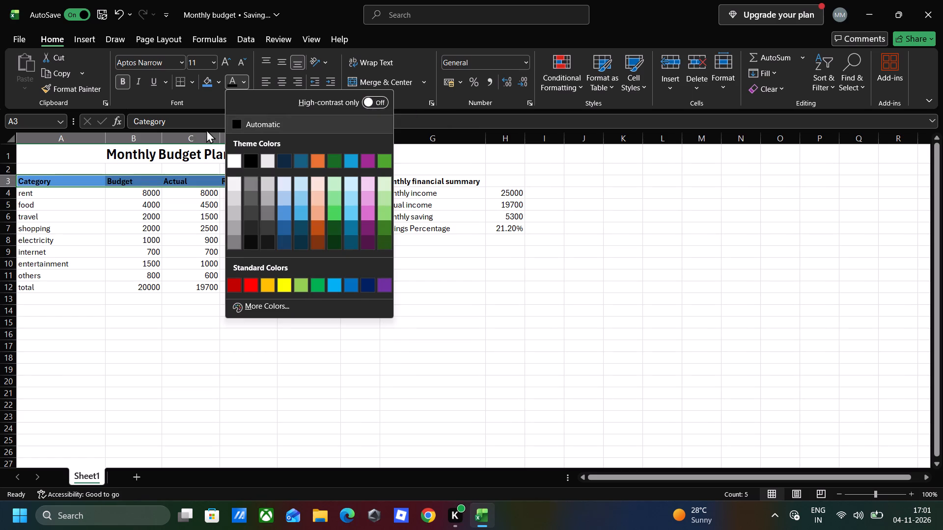
{"action": "left_click", "coordinate": [232, 158]}
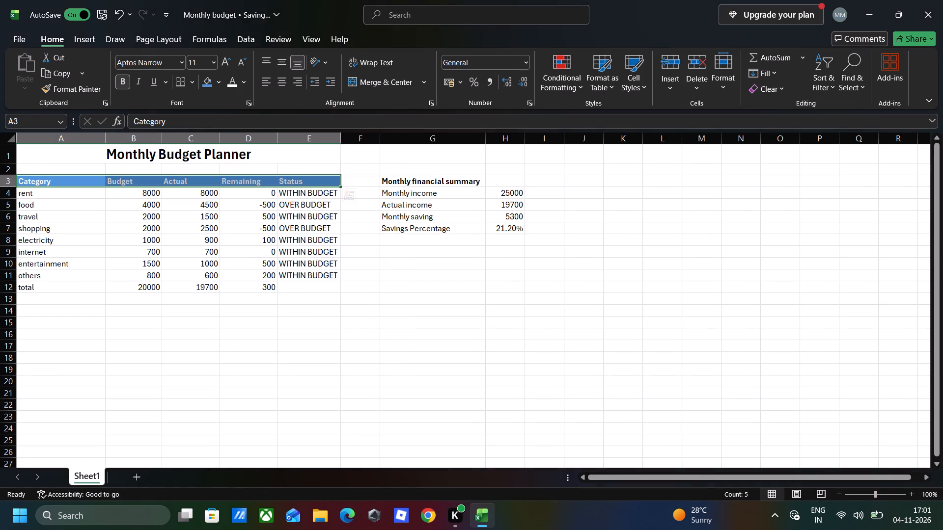
Fill the header row A3:E3 with the darkest shade of the theme's dark blue.
{"action": "left_click", "coordinate": [218, 77]}
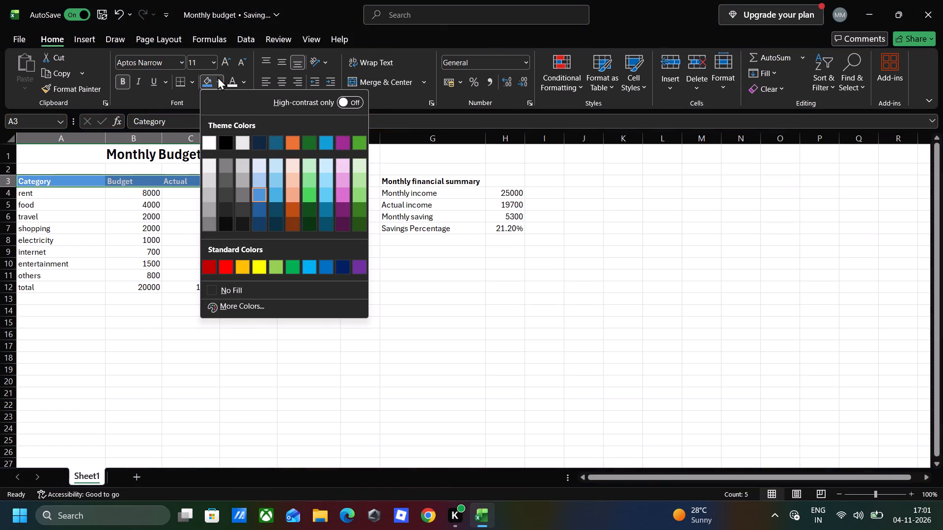
{"action": "left_click", "coordinate": [264, 222]}
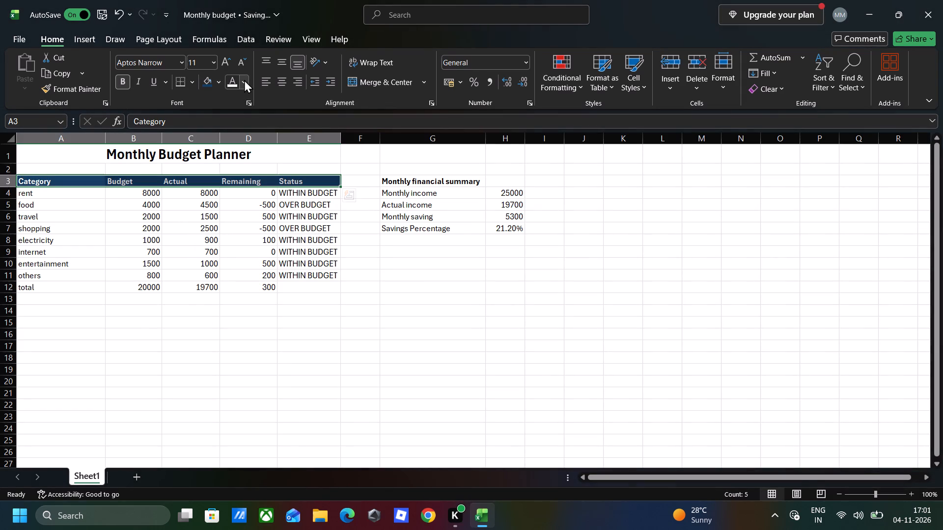
Reapply the white font color to the header row A3:E3 and deselect it.
{"action": "left_click", "coordinate": [244, 79]}
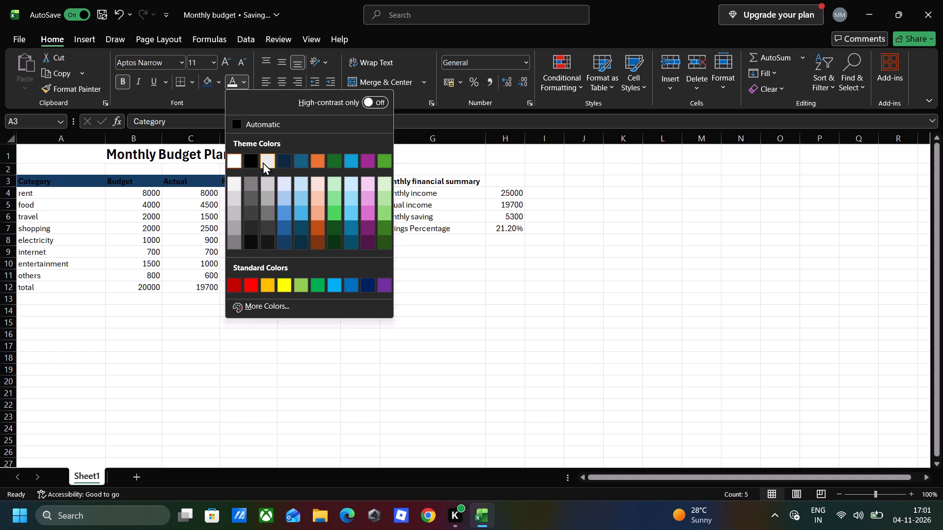
{"action": "left_click", "coordinate": [236, 159]}
{"action": "left_click", "coordinate": [329, 336]}
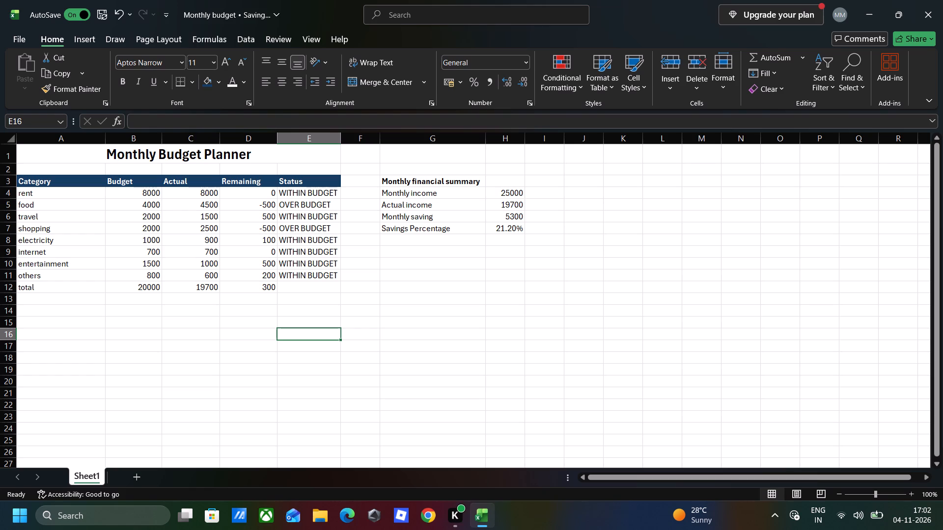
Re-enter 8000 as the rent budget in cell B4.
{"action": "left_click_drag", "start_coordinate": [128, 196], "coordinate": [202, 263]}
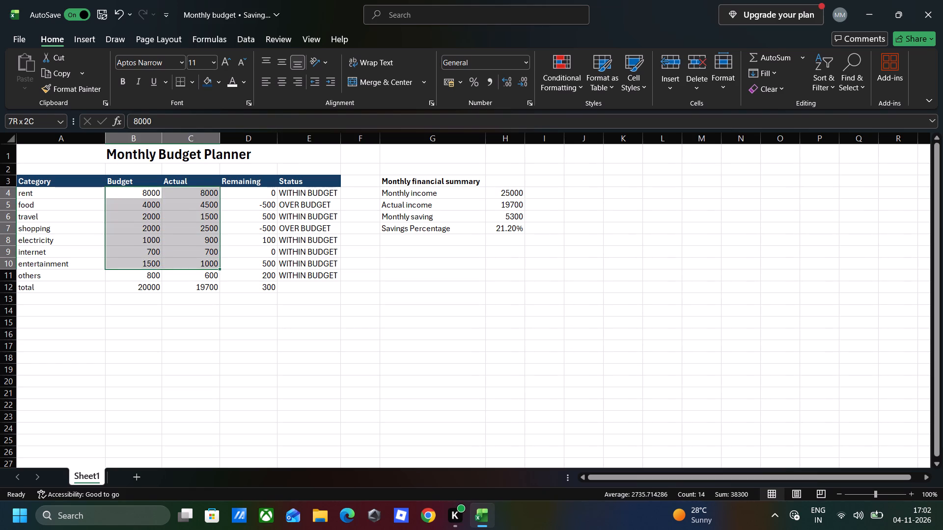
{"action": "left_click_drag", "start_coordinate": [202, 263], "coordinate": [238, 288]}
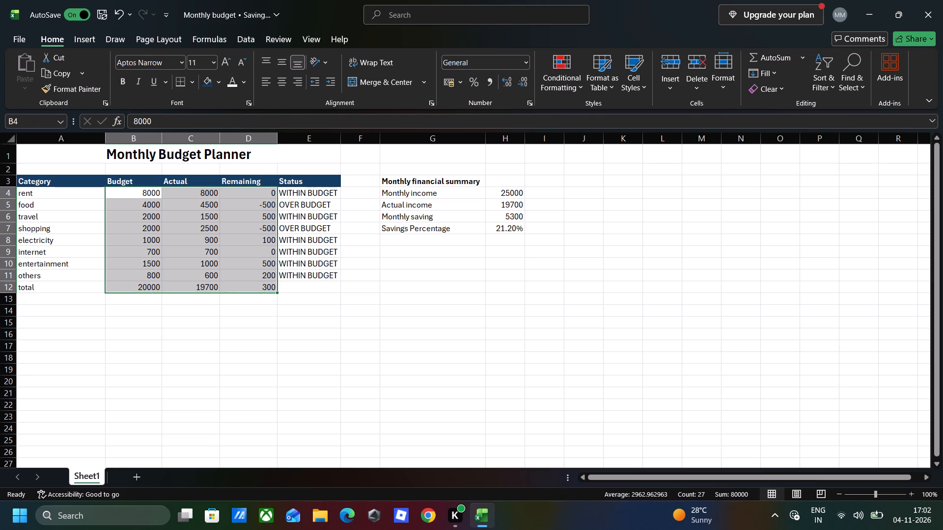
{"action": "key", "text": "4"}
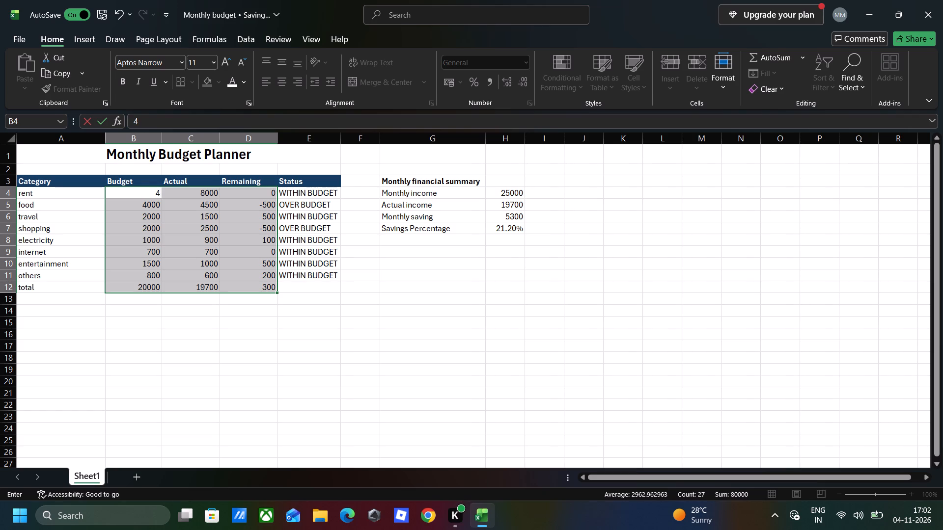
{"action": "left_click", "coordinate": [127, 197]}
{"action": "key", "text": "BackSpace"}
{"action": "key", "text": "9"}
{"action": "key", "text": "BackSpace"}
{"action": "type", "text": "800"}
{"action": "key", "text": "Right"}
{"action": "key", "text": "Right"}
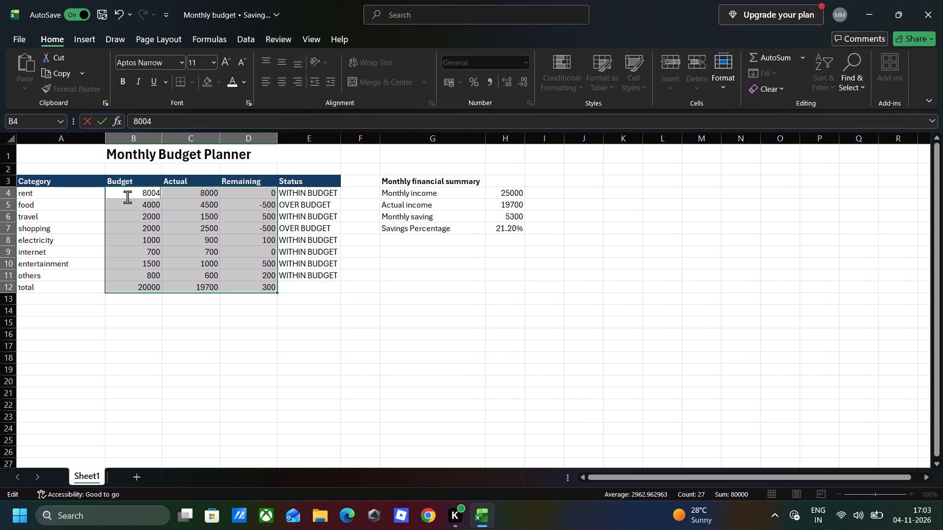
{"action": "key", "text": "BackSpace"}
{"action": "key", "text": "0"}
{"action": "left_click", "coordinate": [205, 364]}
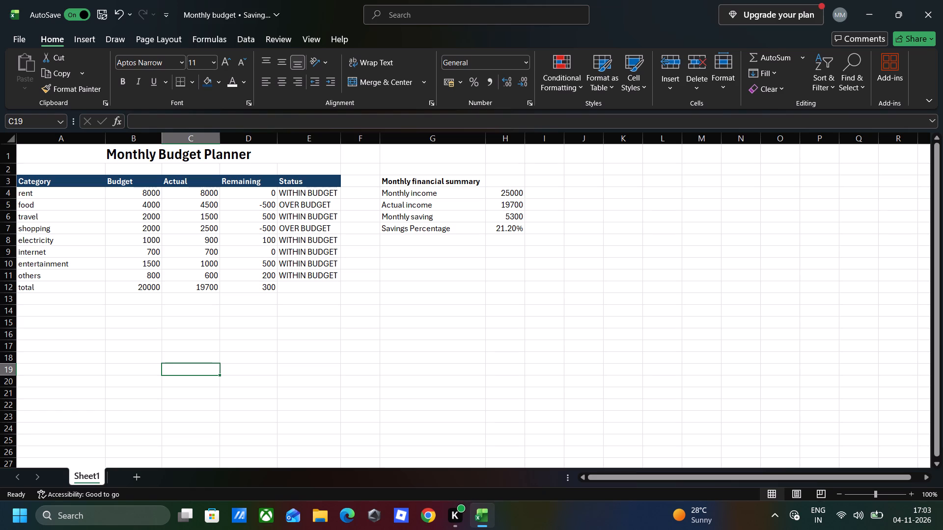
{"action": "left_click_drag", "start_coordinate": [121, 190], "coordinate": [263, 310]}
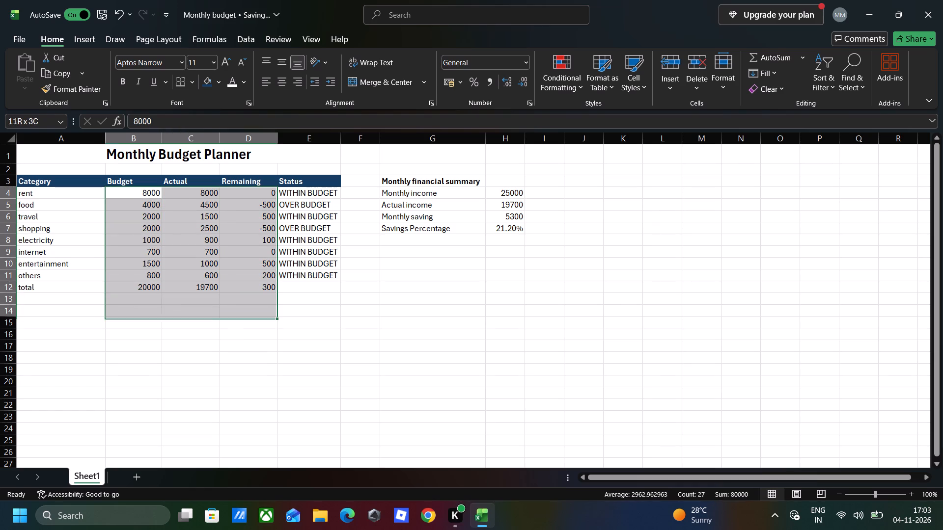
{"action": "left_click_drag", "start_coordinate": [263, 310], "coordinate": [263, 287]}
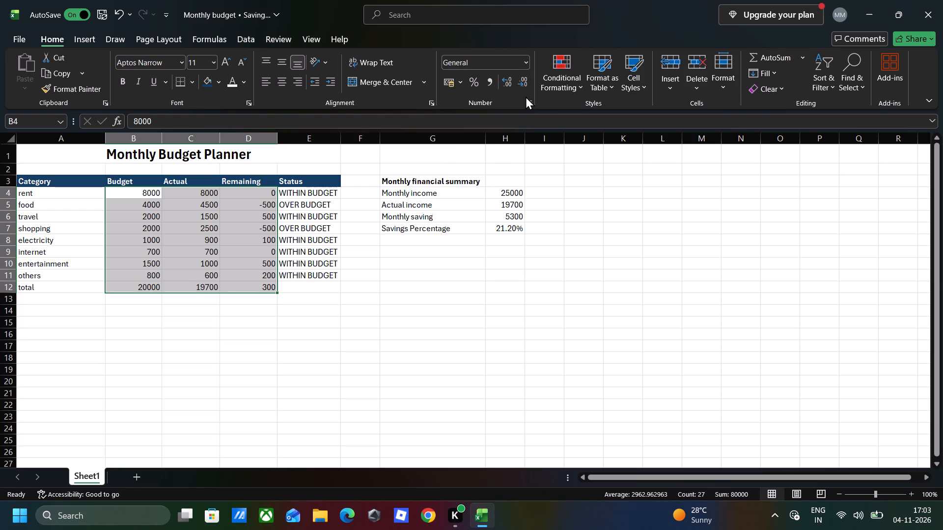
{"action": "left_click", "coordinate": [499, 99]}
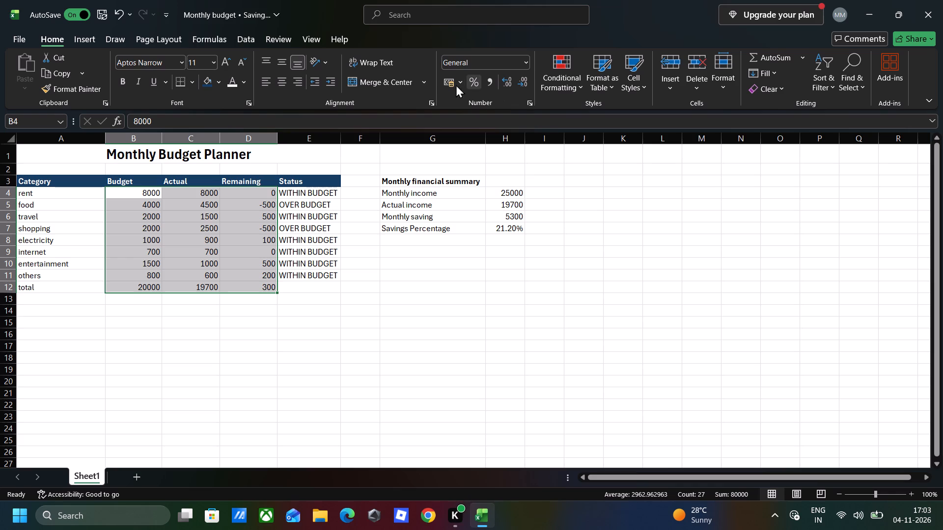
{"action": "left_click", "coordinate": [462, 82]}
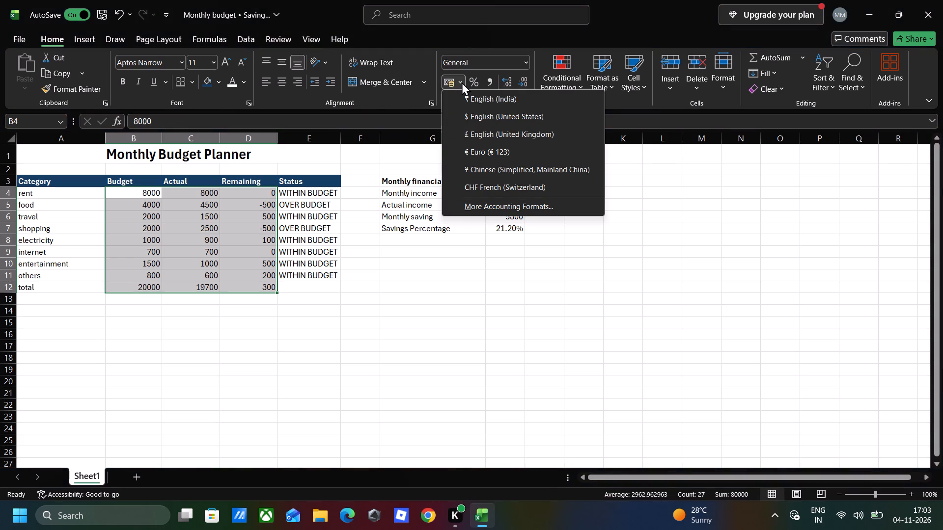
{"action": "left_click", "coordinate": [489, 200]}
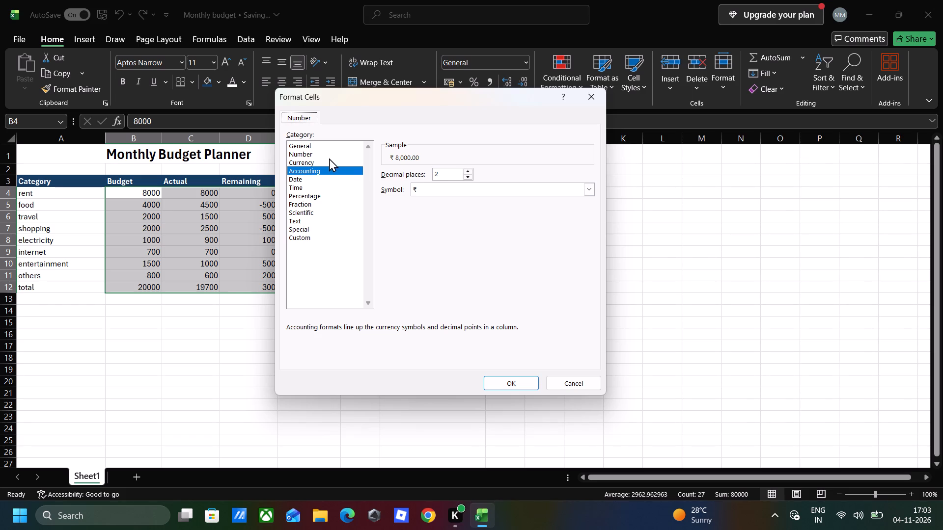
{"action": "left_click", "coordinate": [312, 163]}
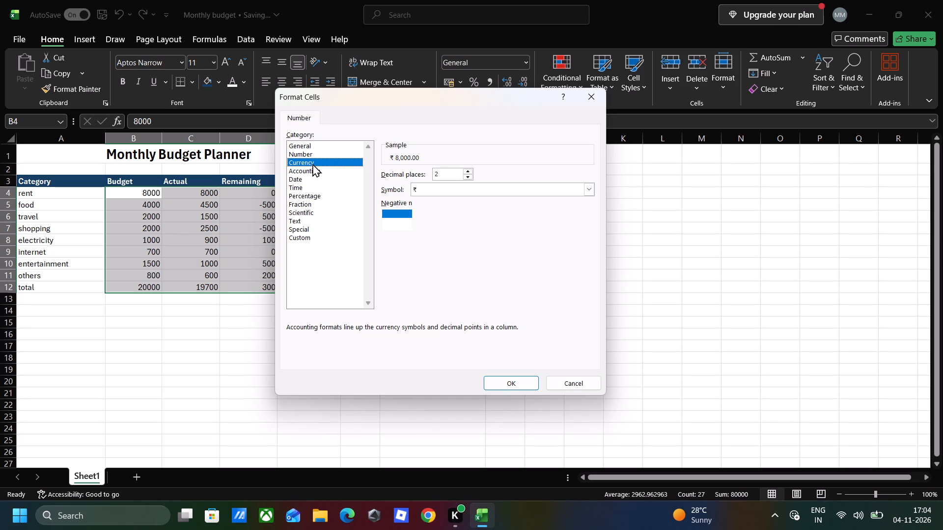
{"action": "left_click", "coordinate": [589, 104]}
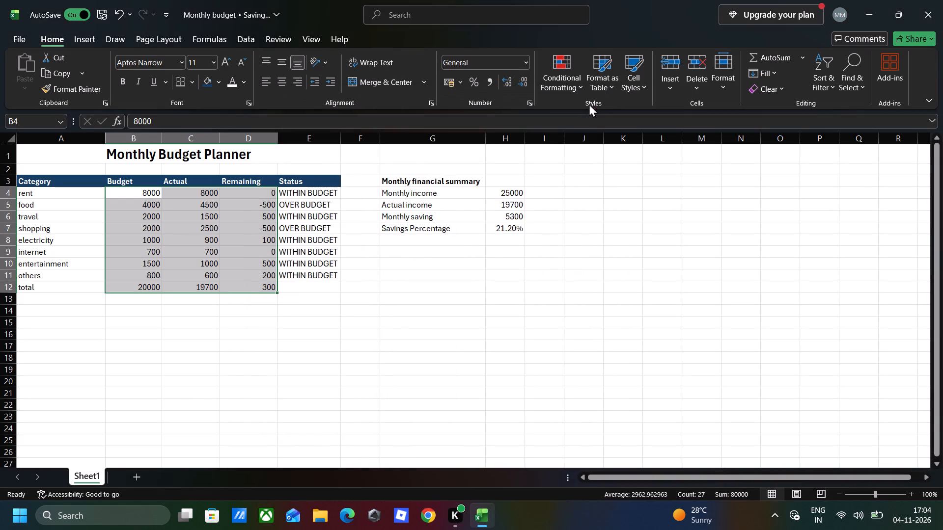
Apply the Currency number format with the rupee symbol to the Budget, Actual and Remaining amounts in B4:D12.
{"action": "left_click", "coordinate": [458, 79]}
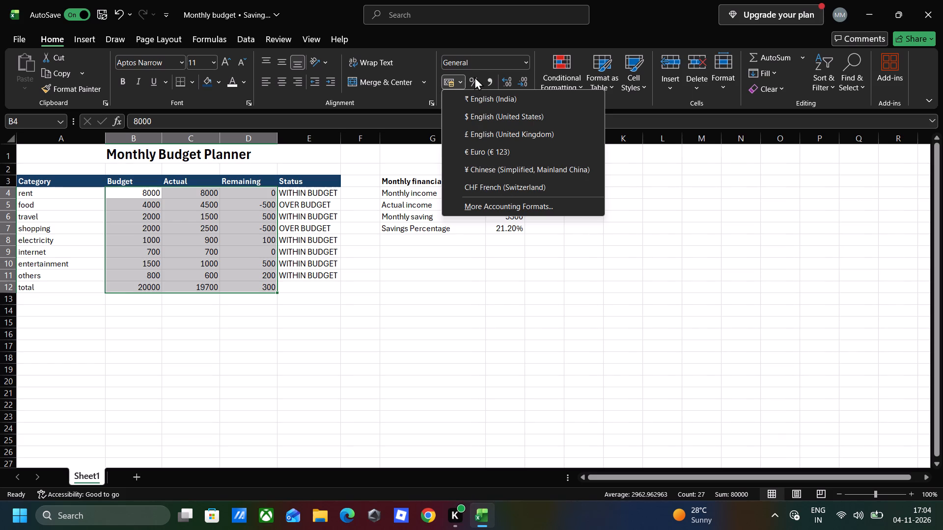
{"action": "left_click_drag", "start_coordinate": [460, 81], "coordinate": [511, 59]}
{"action": "left_click", "coordinate": [511, 59]}
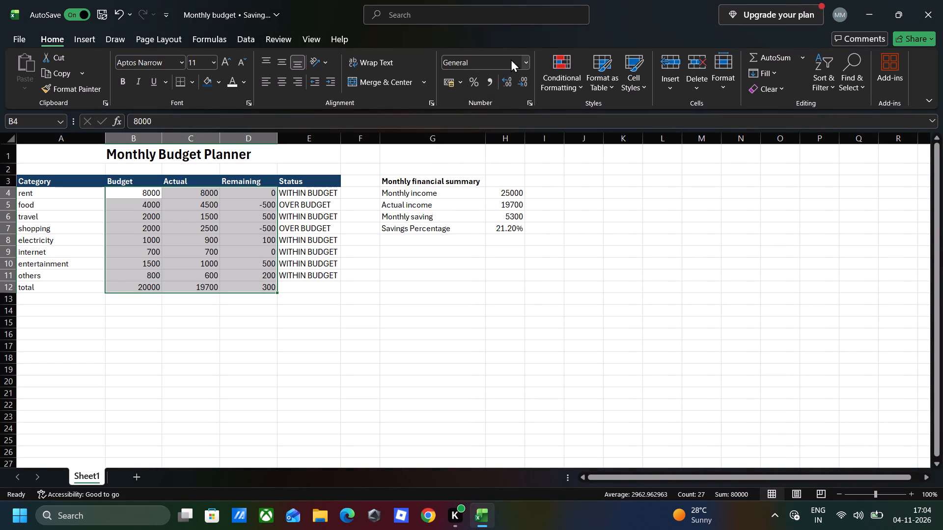
{"action": "left_click", "coordinate": [527, 59]}
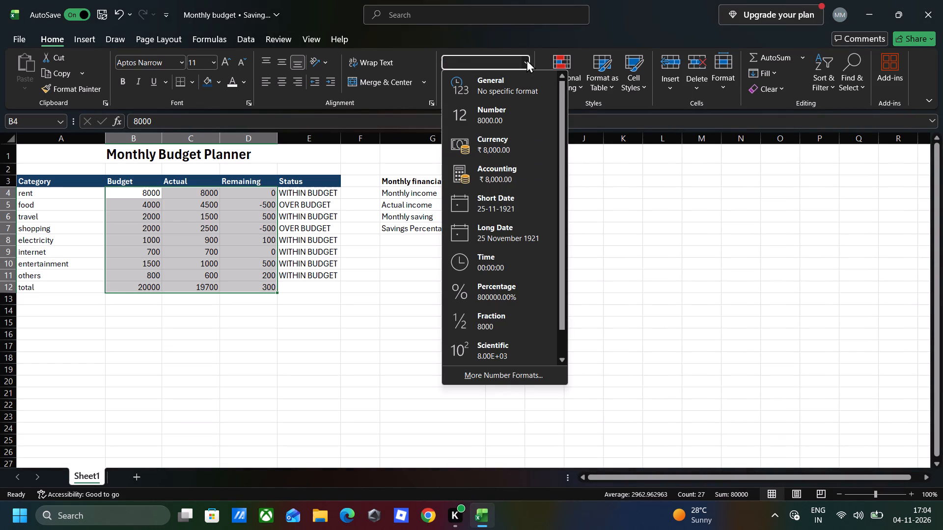
{"action": "left_click", "coordinate": [512, 141]}
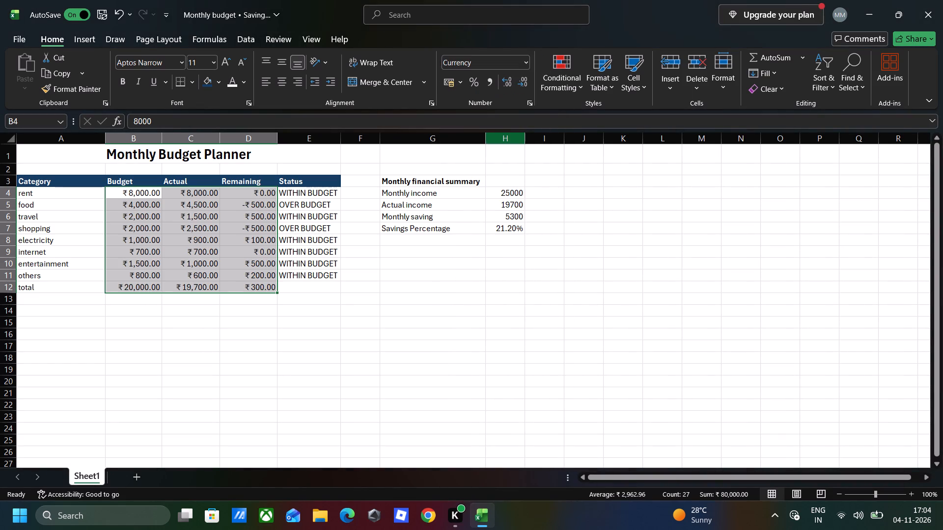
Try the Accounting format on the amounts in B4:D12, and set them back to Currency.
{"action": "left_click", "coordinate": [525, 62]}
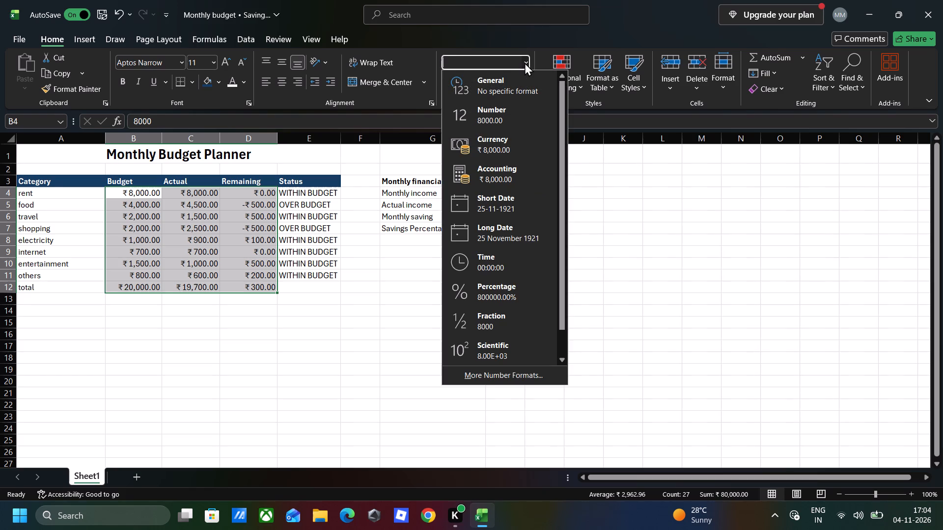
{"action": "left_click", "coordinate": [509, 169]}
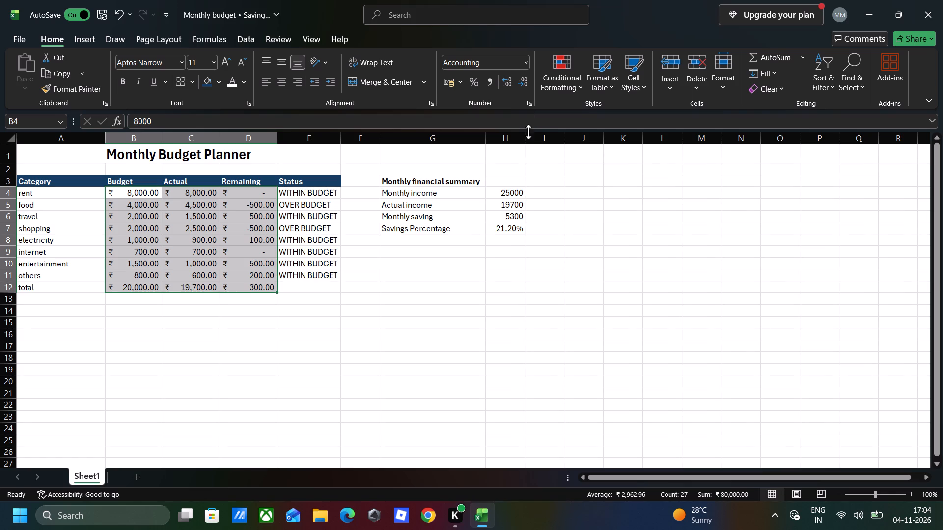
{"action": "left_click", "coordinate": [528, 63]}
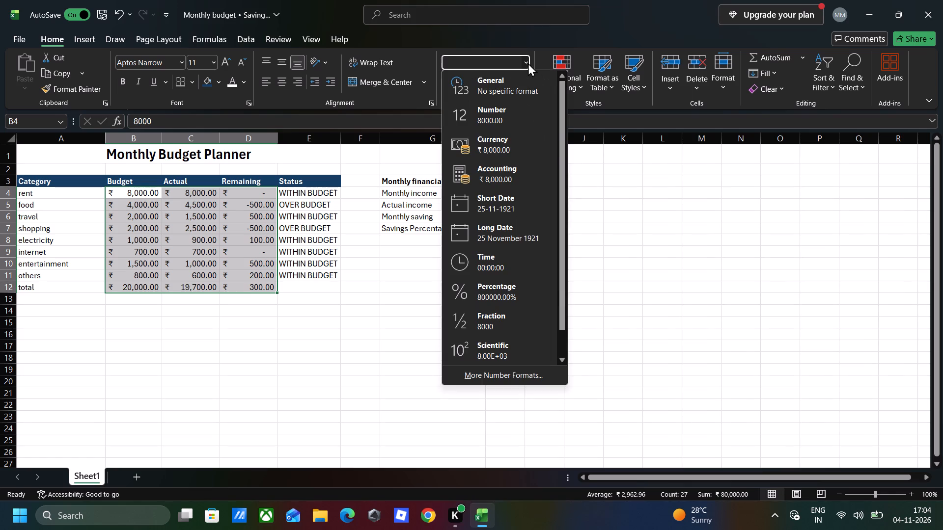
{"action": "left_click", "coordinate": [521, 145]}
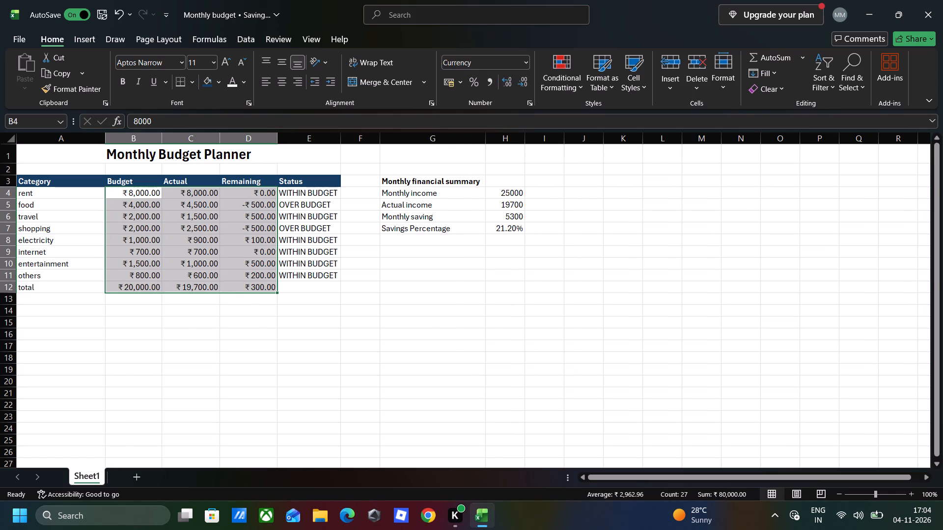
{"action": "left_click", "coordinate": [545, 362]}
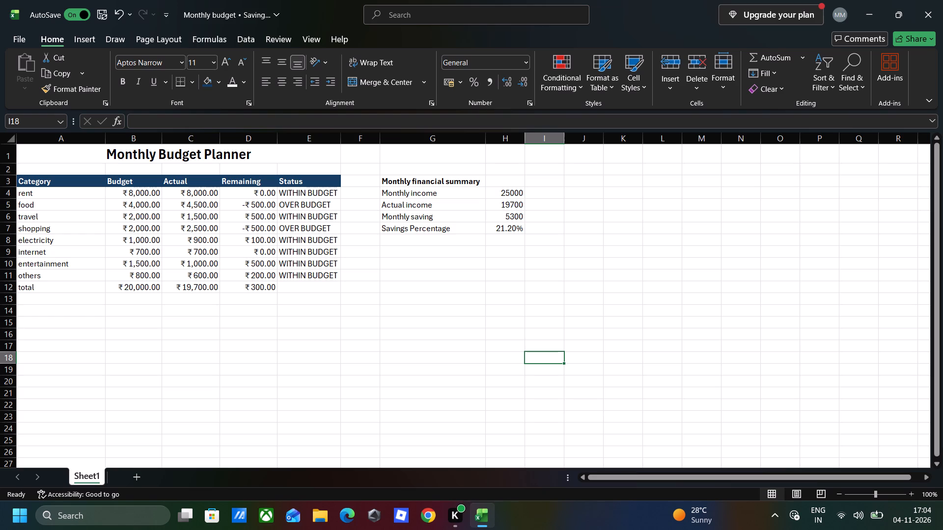
Format the monthly income, actual income and monthly saving amounts in H4:H6 as Currency, leaving out the percentage.
{"action": "left_click_drag", "start_coordinate": [500, 192], "coordinate": [515, 226]}
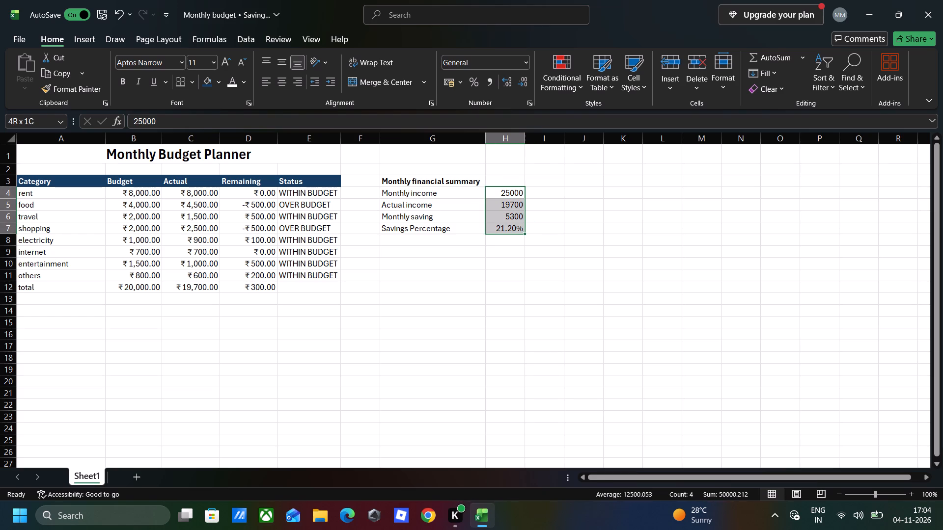
{"action": "left_click_drag", "start_coordinate": [515, 226], "coordinate": [518, 215]}
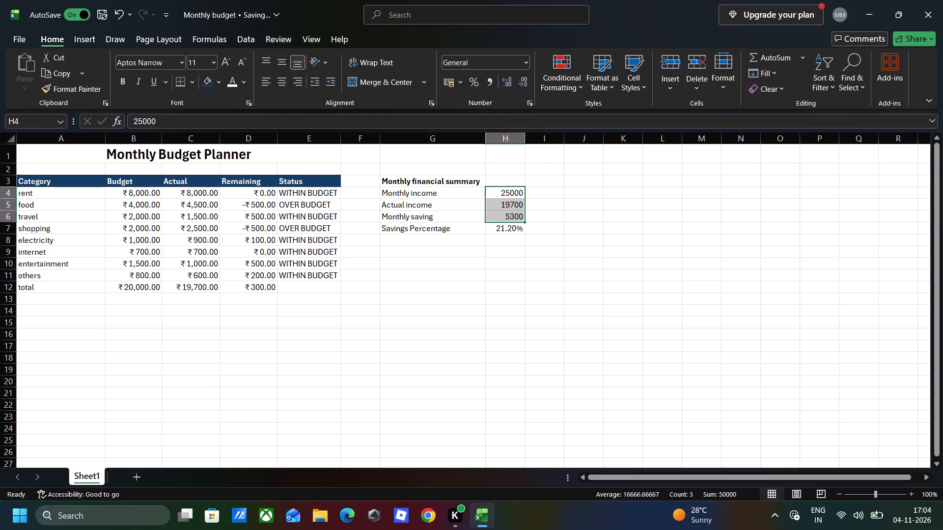
{"action": "left_click", "coordinate": [502, 61]}
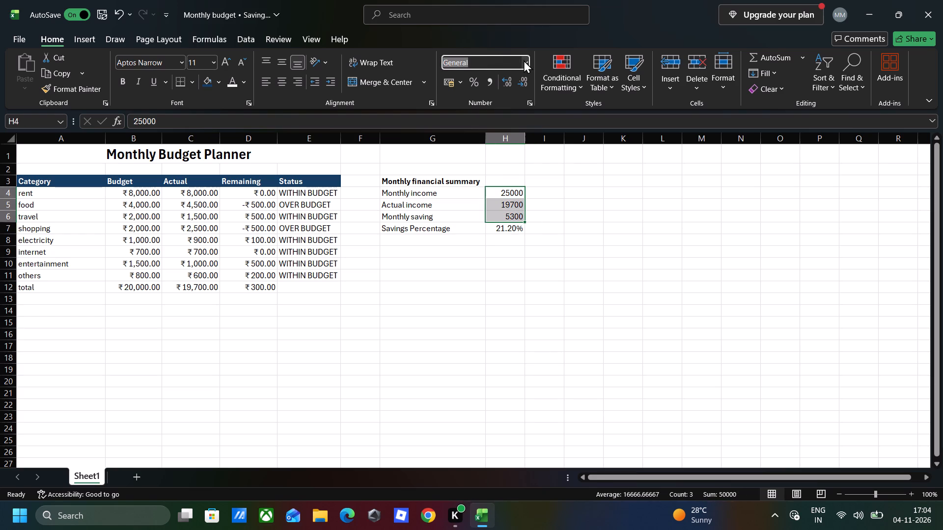
{"action": "left_click", "coordinate": [525, 60]}
{"action": "left_click", "coordinate": [502, 149]}
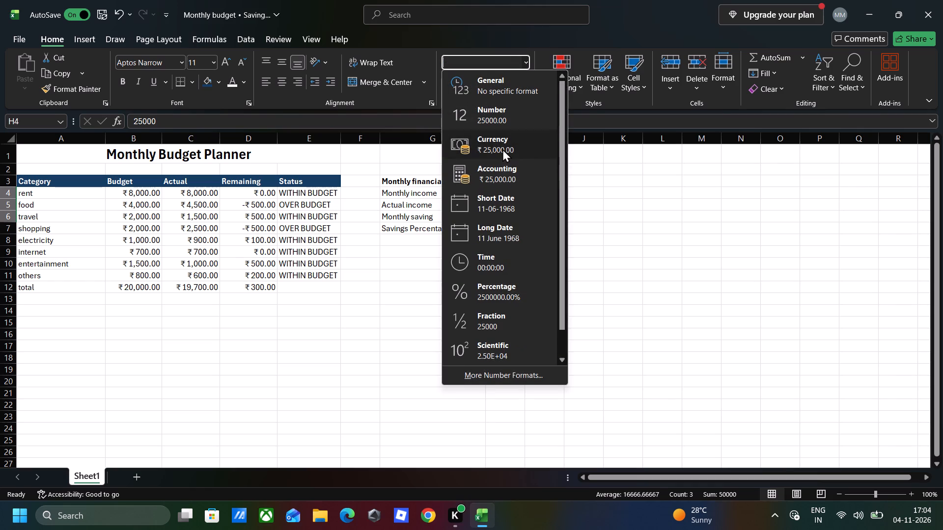
{"action": "left_click", "coordinate": [638, 253]}
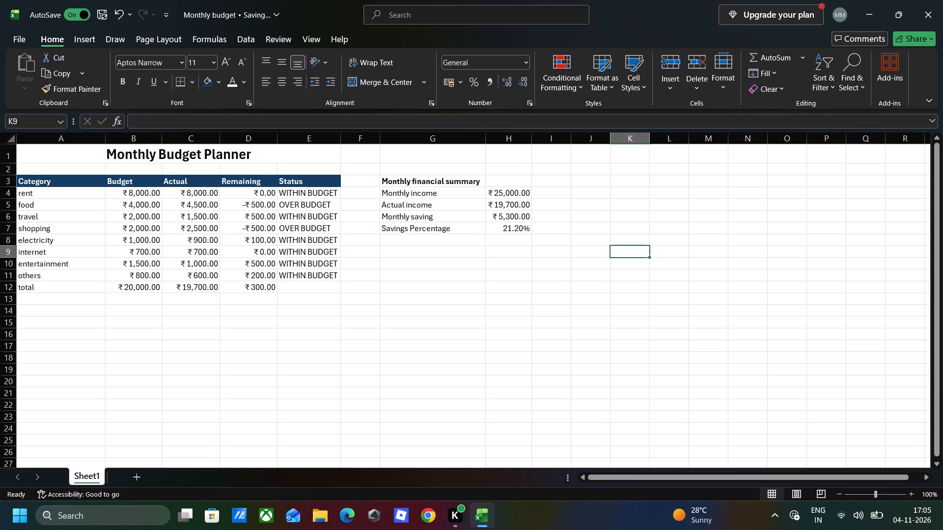
Select the whole budget table A3:E12, from the Category header through the total row.
{"action": "left_click_drag", "start_coordinate": [59, 184], "coordinate": [236, 299]}
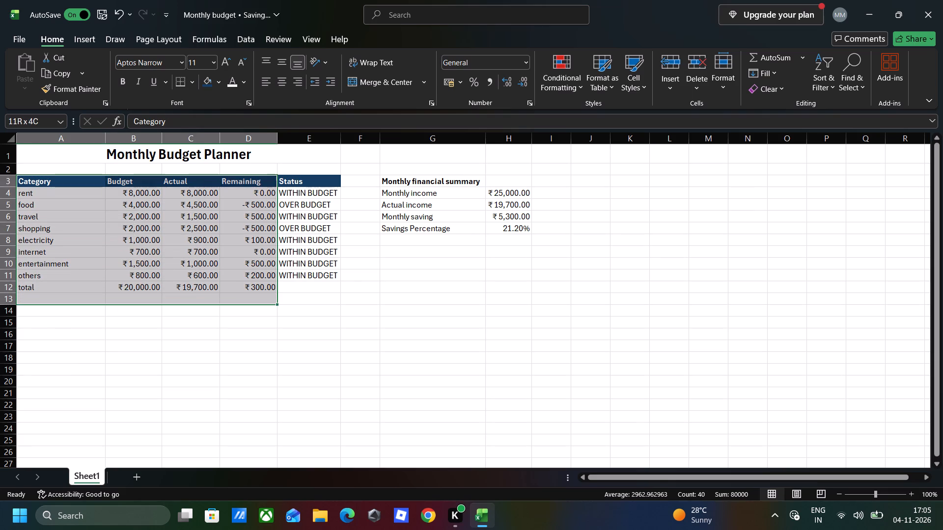
{"action": "left_click_drag", "start_coordinate": [236, 299], "coordinate": [223, 281]}
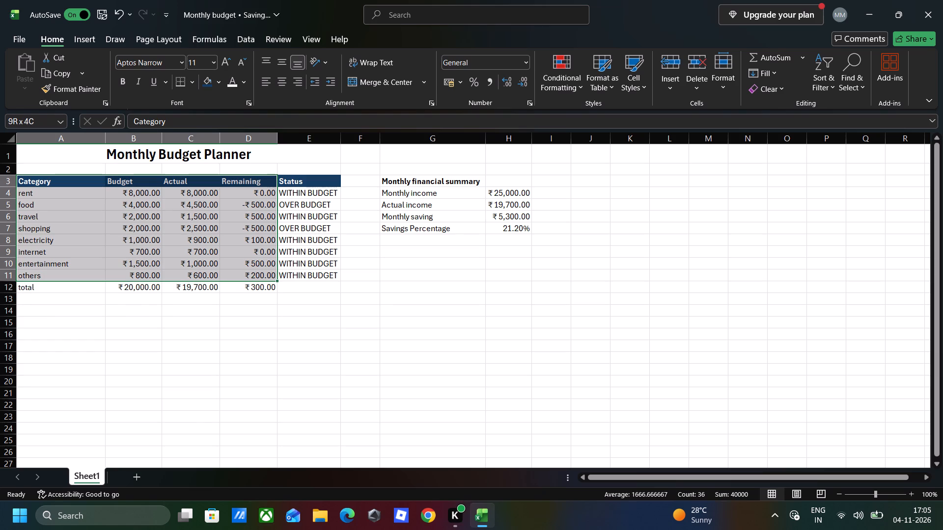
{"action": "left_click_drag", "start_coordinate": [223, 281], "coordinate": [301, 282]}
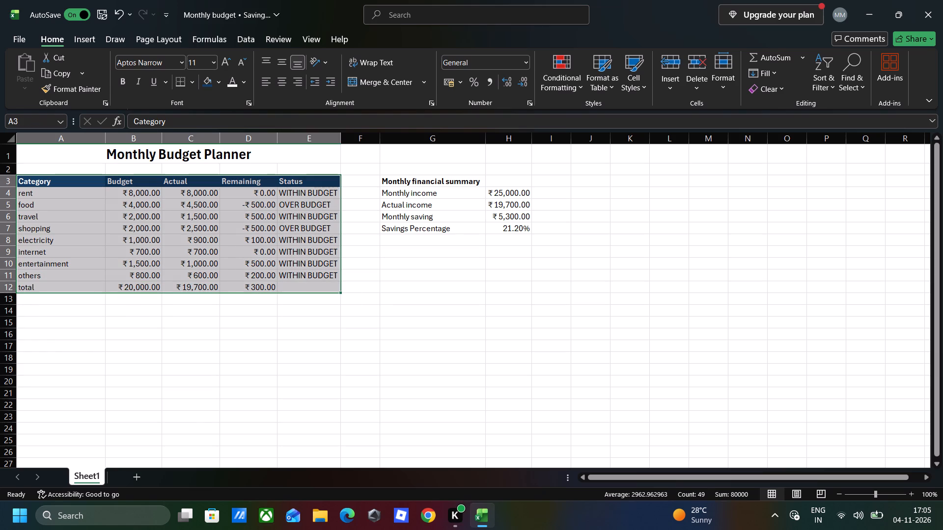
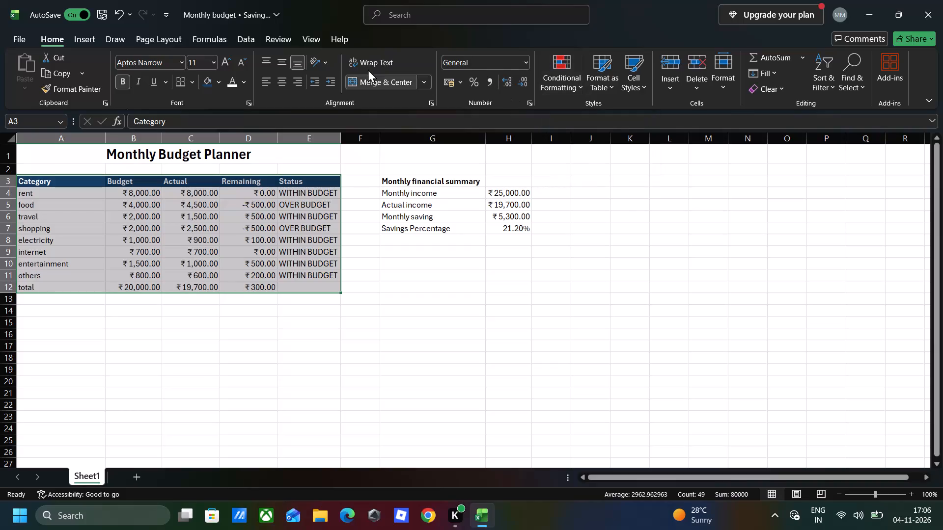
Apply All Borders to the budget table A3:E12.
{"action": "left_click", "coordinate": [190, 84]}
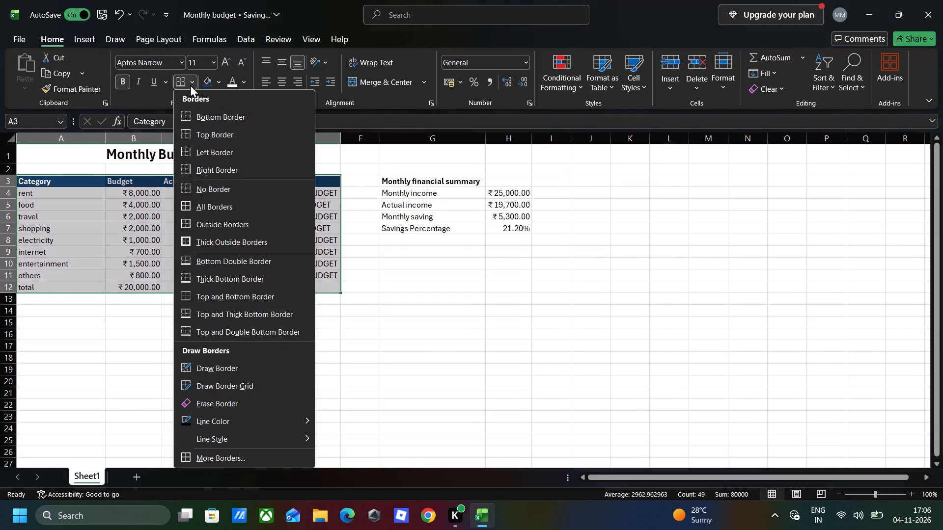
{"action": "left_click", "coordinate": [216, 204]}
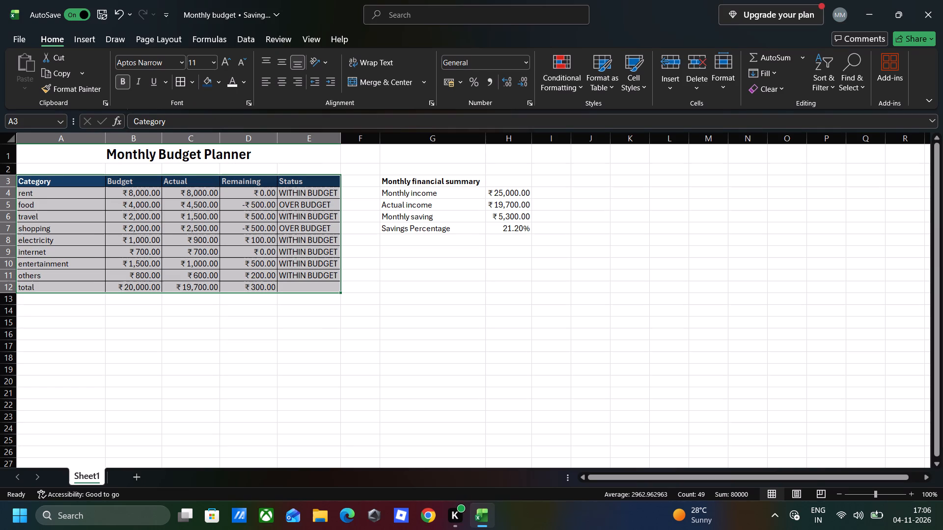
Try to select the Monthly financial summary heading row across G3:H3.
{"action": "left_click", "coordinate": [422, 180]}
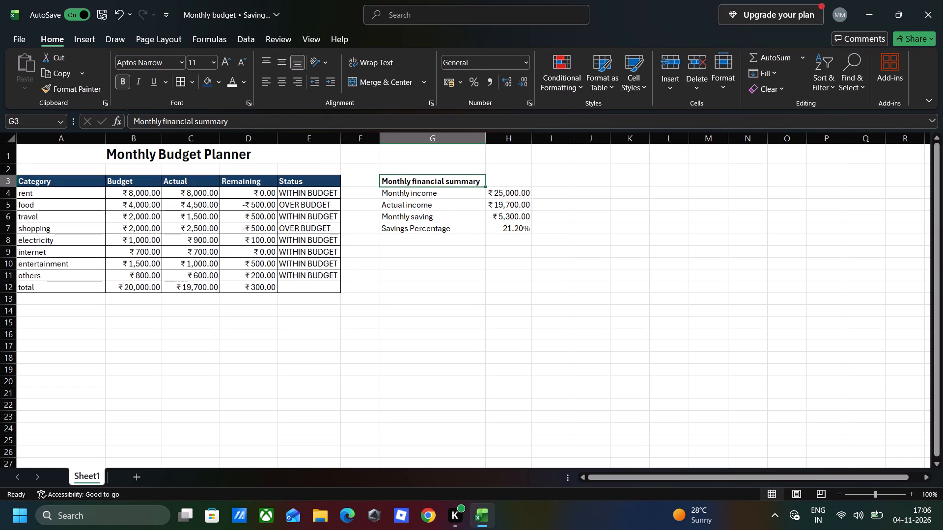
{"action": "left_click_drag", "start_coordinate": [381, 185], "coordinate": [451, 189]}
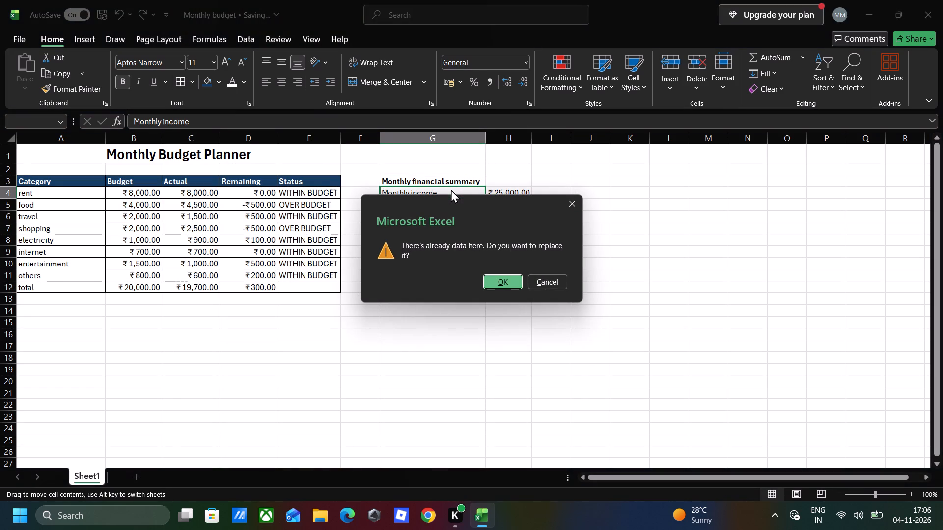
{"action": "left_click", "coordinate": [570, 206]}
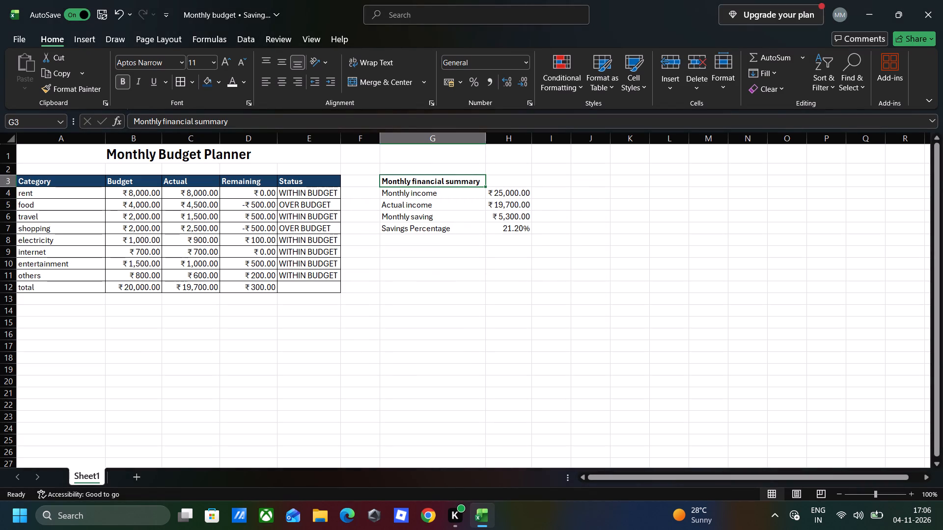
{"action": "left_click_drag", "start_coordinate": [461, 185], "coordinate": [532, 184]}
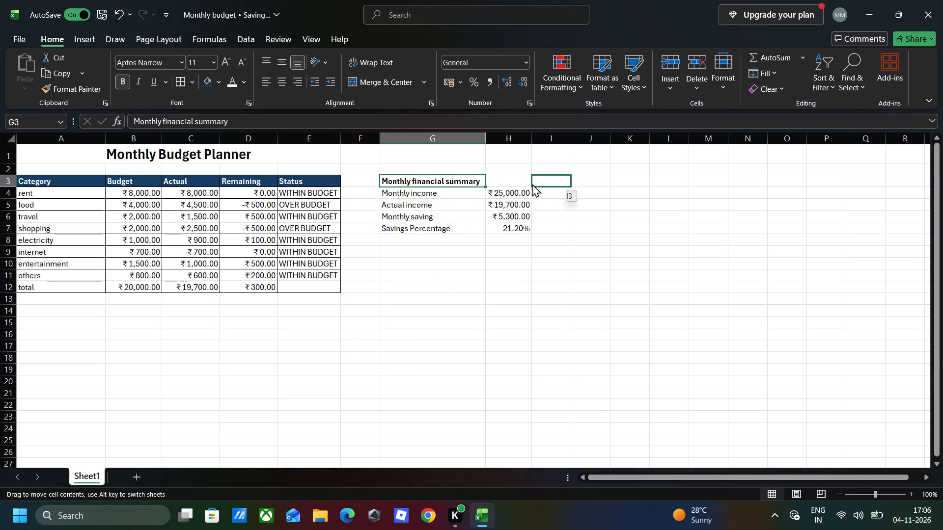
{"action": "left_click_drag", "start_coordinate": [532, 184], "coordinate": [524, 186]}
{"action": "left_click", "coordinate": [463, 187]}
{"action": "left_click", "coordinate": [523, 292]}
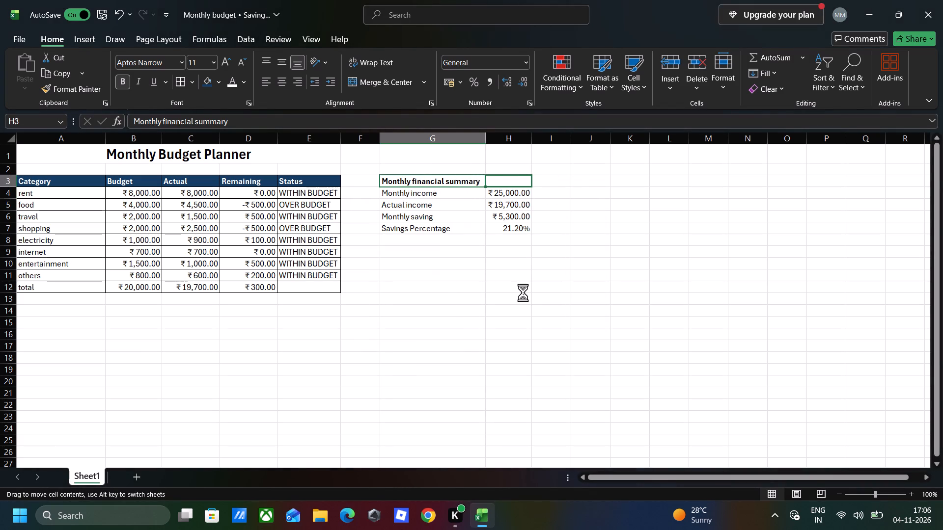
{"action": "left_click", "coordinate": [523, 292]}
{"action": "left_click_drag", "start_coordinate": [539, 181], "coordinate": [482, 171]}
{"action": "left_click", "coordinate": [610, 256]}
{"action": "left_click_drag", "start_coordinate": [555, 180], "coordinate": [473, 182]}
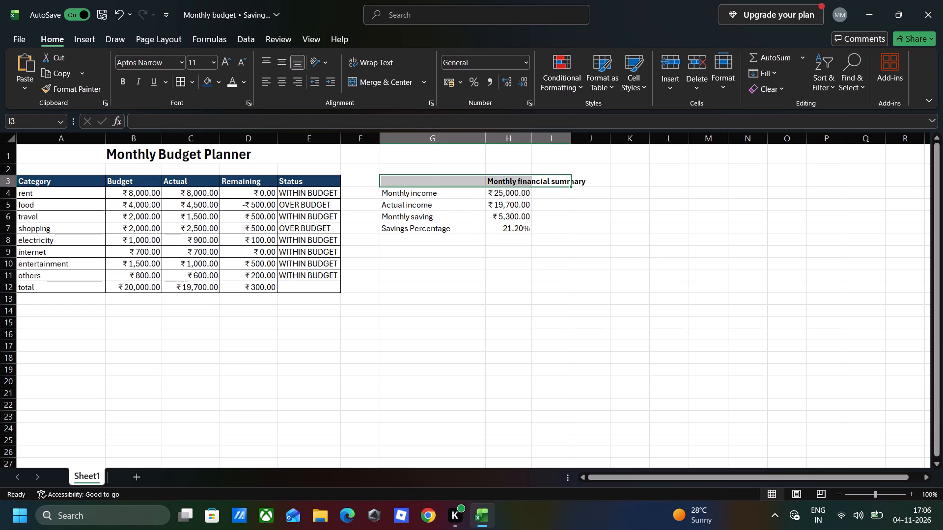
Copy the Monthly financial summary heading text from H3 back into G3.
{"action": "left_click", "coordinate": [589, 181]}
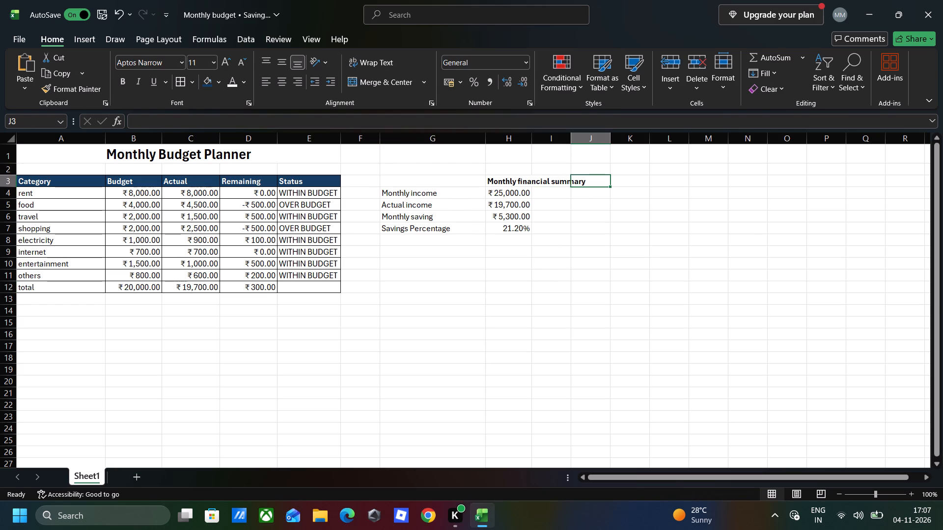
{"action": "left_click", "coordinate": [415, 181]}
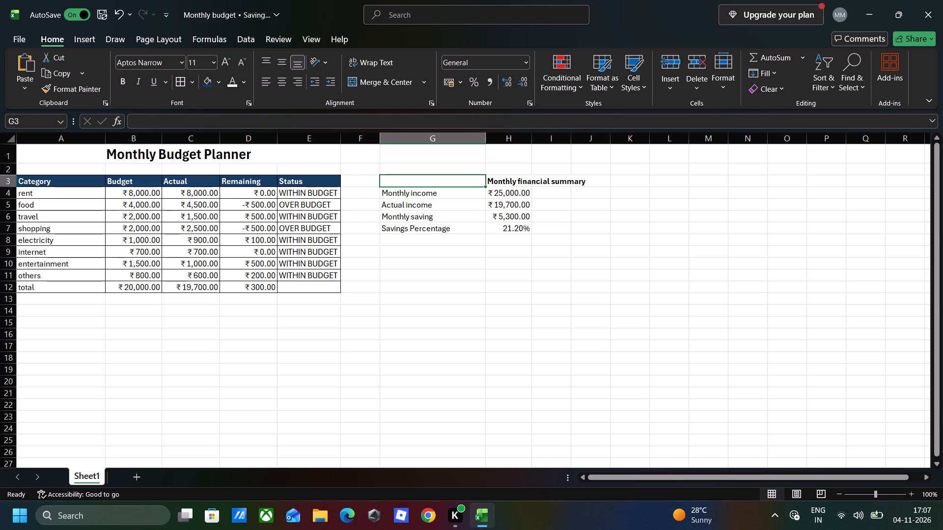
{"action": "left_click", "coordinate": [546, 182]}
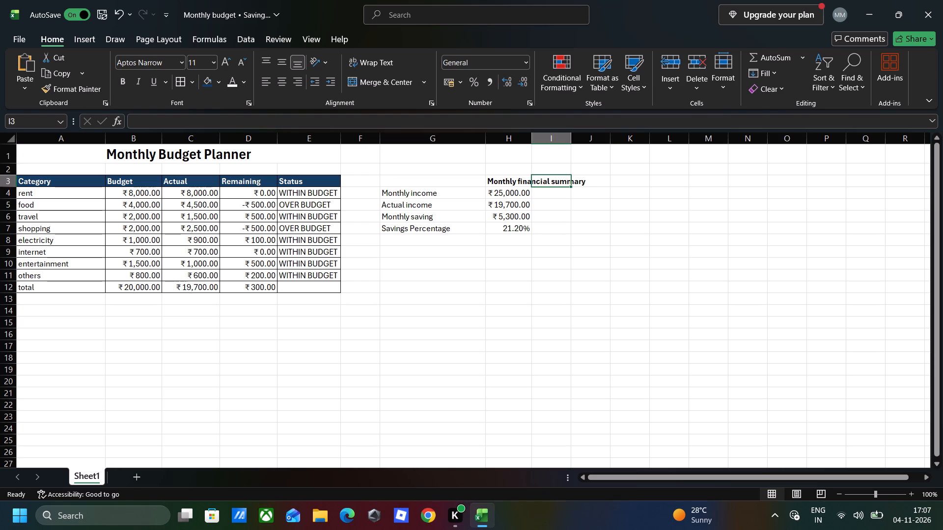
{"action": "left_click", "coordinate": [506, 182]}
{"action": "double_click", "coordinate": [506, 182]}
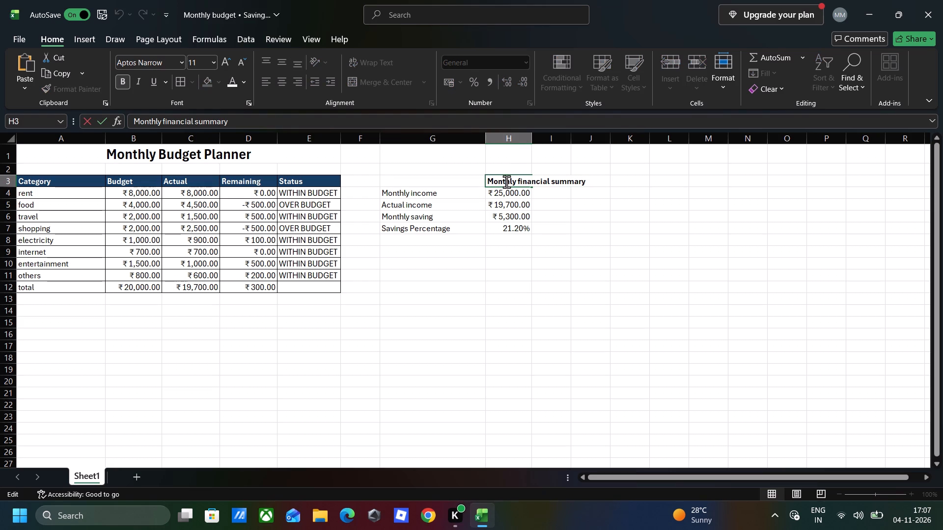
{"action": "triple_click", "coordinate": [506, 182]}
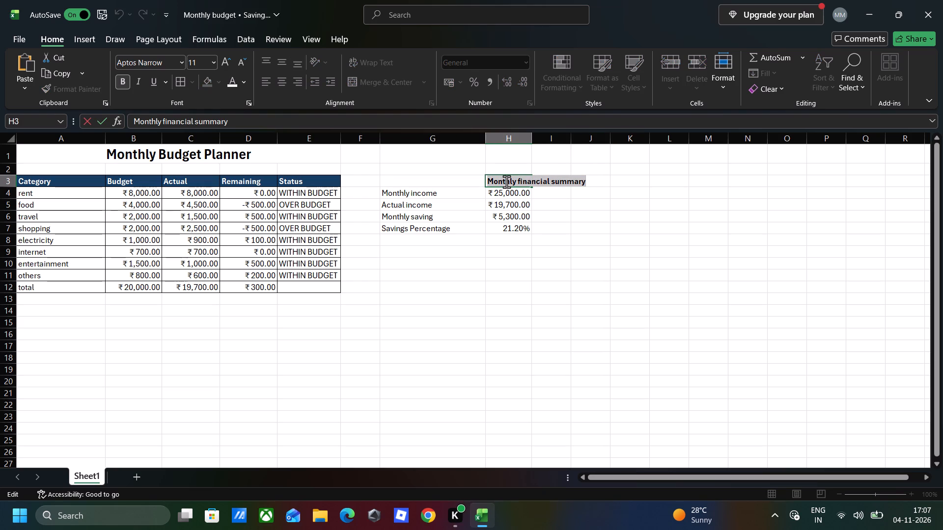
{"action": "key", "text": "ctrl+c"}
{"action": "left_click", "coordinate": [427, 187]}
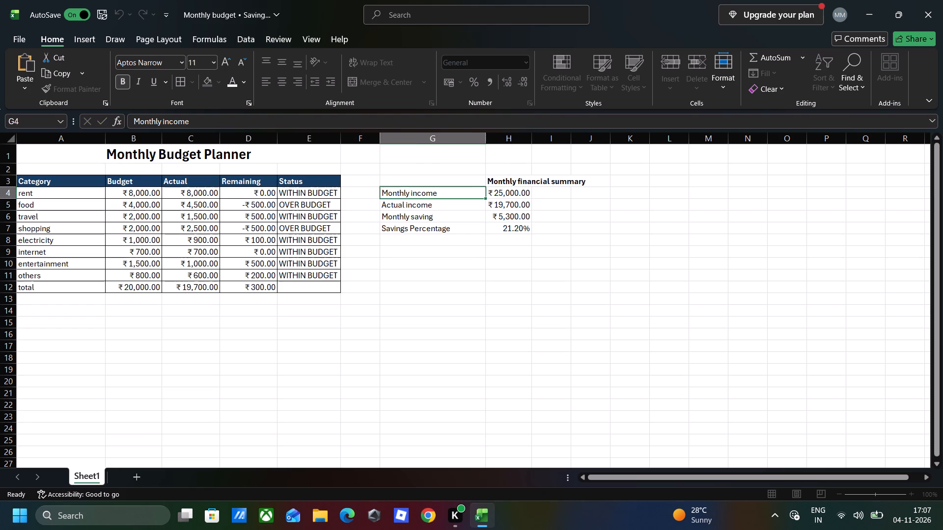
{"action": "left_click", "coordinate": [427, 181]}
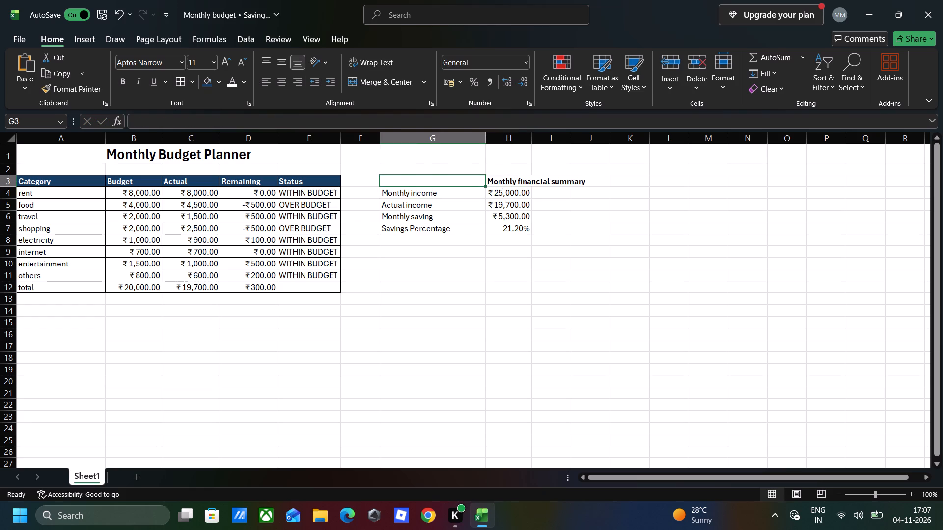
{"action": "key", "text": "ctrl+v"}
Clear the duplicate Monthly financial summary heading from H3.
{"action": "left_click", "coordinate": [577, 186]}
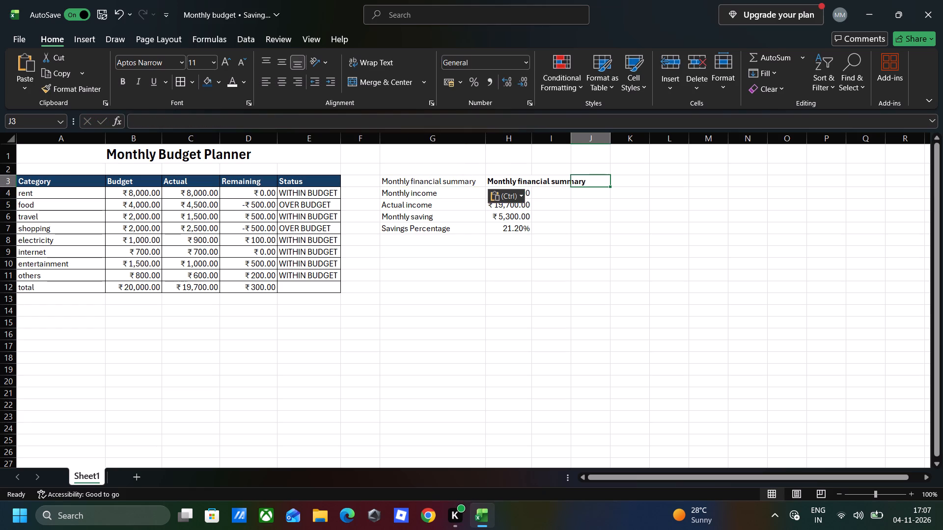
{"action": "key", "text": "BackSpace"}
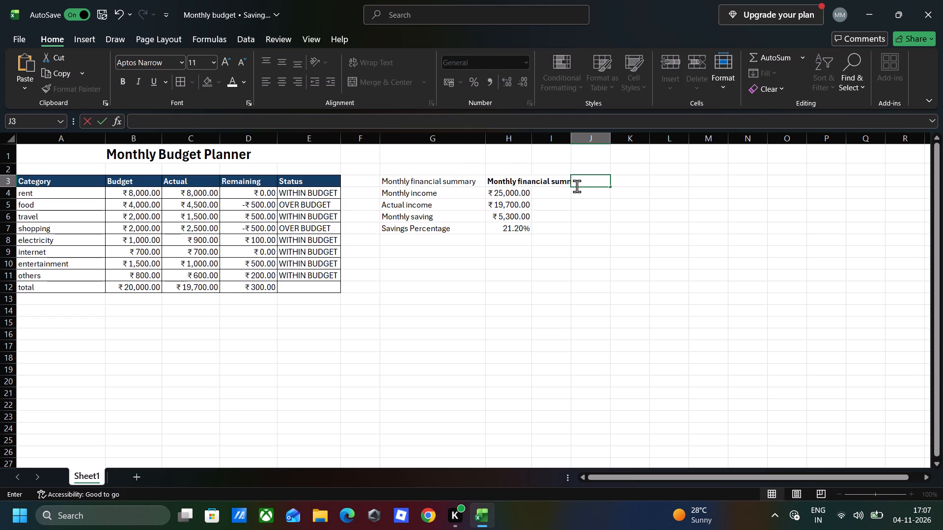
{"action": "left_click", "coordinate": [555, 186]}
{"action": "key", "text": "BackSpace"}
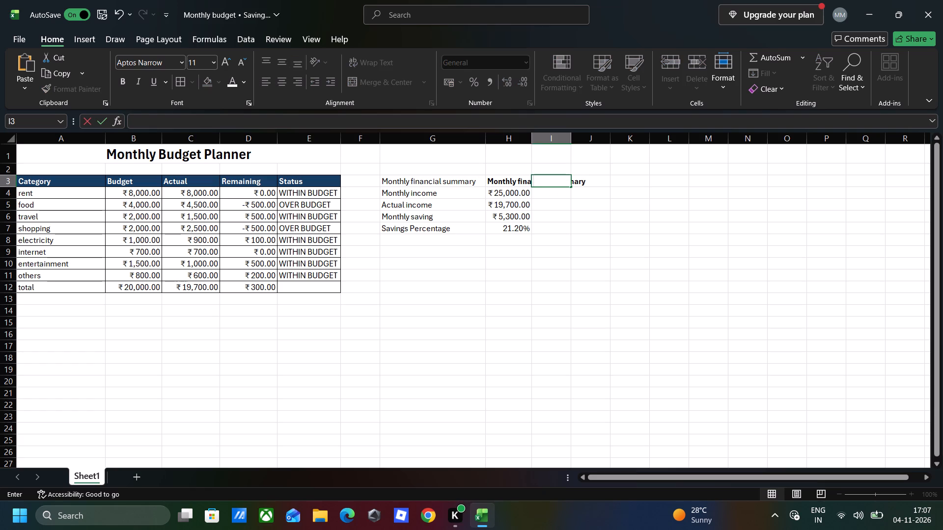
{"action": "left_click", "coordinate": [514, 182]}
{"action": "key", "text": "BackSpace"}
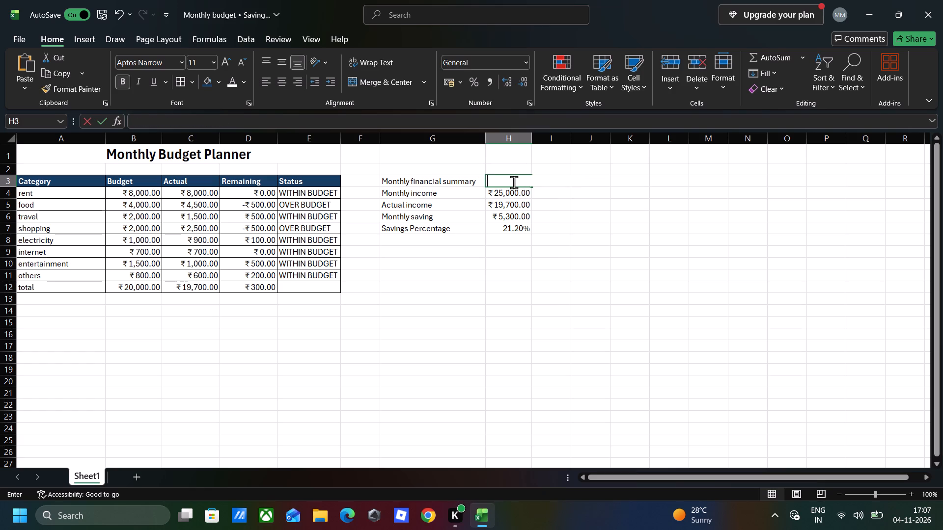
Make the Monthly financial summary heading in G3 bold.
{"action": "left_click", "coordinate": [447, 185]}
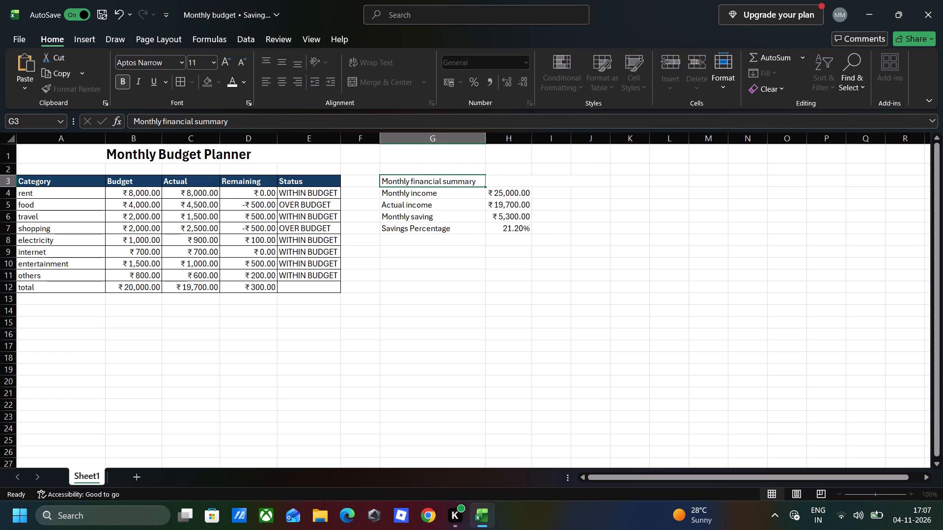
{"action": "left_click", "coordinate": [120, 81]}
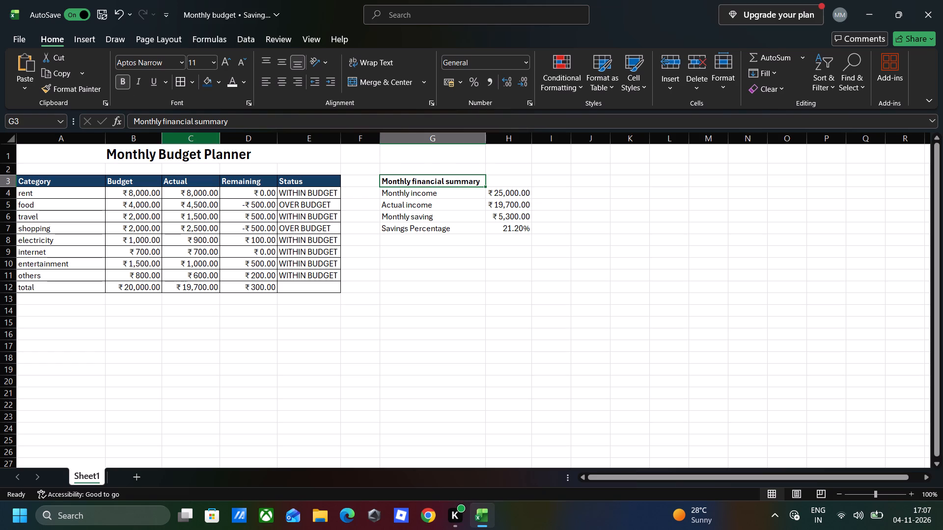
{"action": "left_click", "coordinate": [419, 319]}
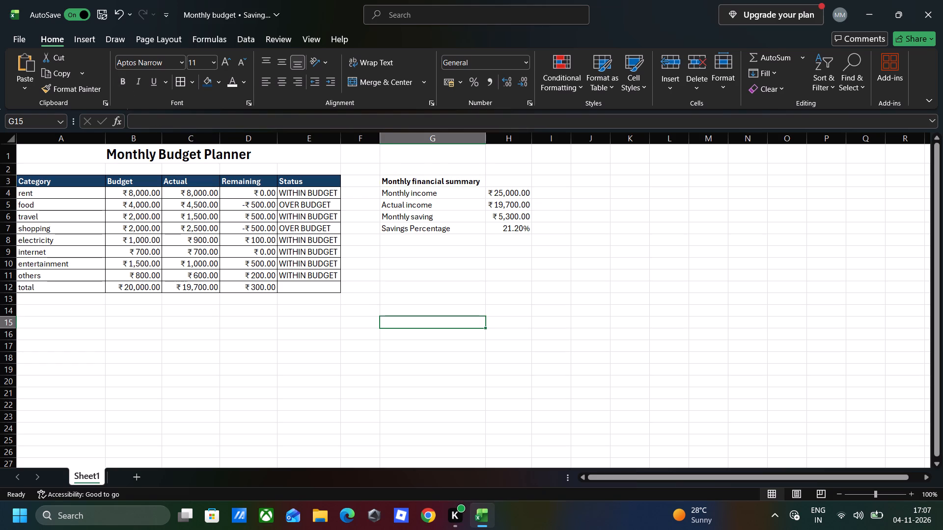
Apply All Borders to the financial summary block G3:H7.
{"action": "left_click_drag", "start_coordinate": [415, 184], "coordinate": [512, 232]}
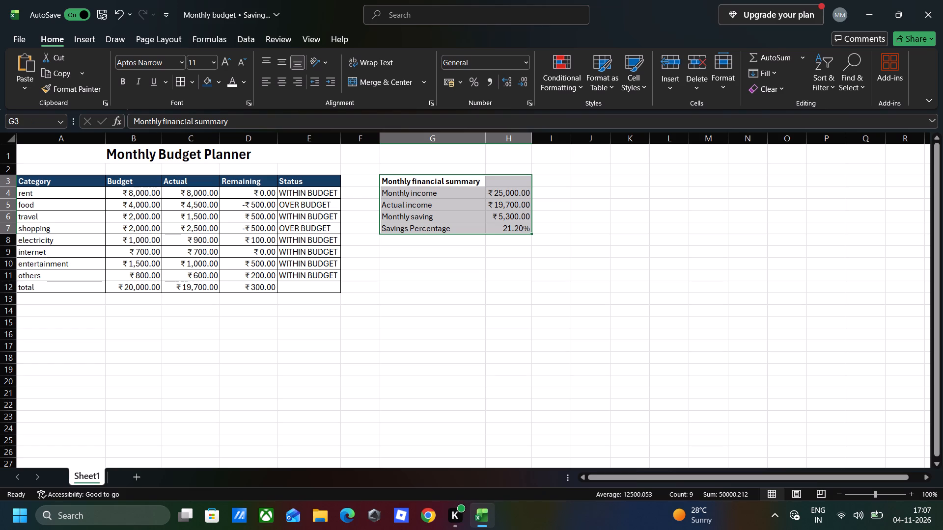
{"action": "left_click", "coordinate": [192, 78]}
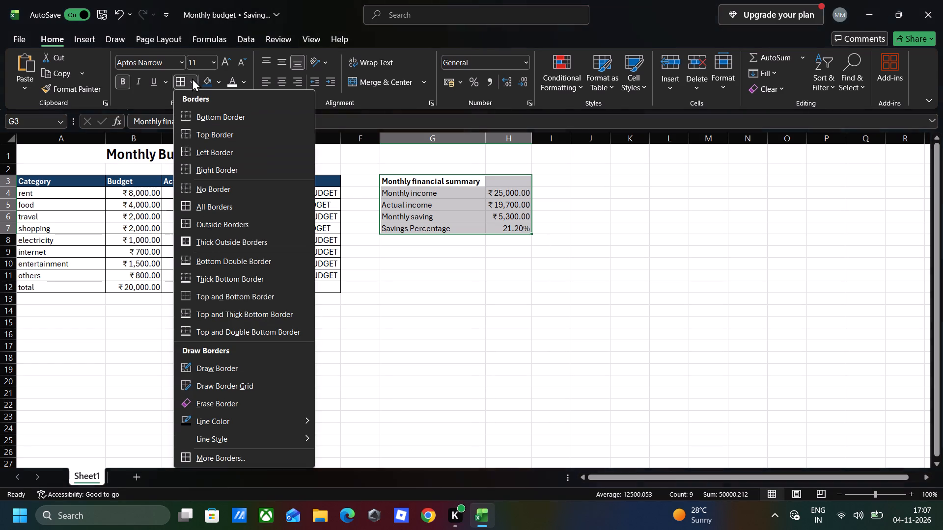
{"action": "left_click", "coordinate": [227, 203]}
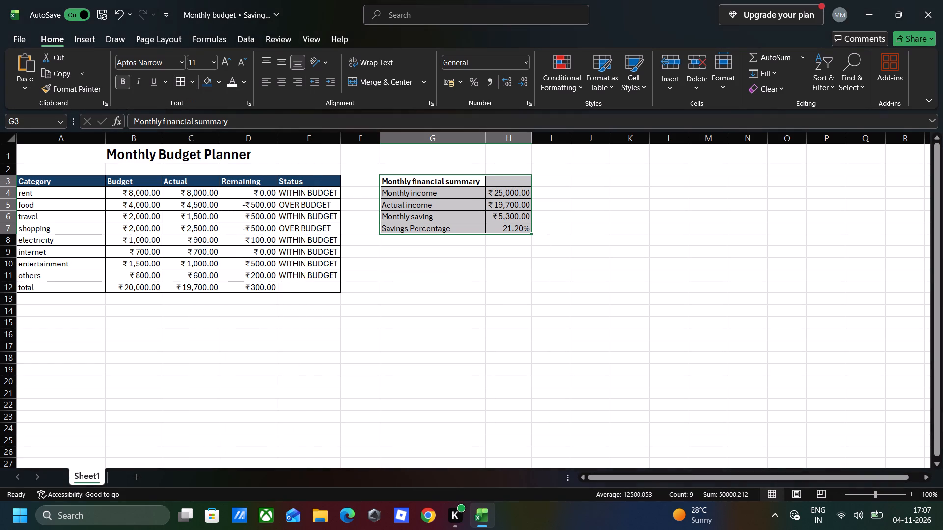
{"action": "left_click", "coordinate": [457, 324]}
Style the Monthly financial summary heading in G3 with a dark blue fill and white text, matching the budget table headers.
{"action": "left_click", "coordinate": [462, 181]}
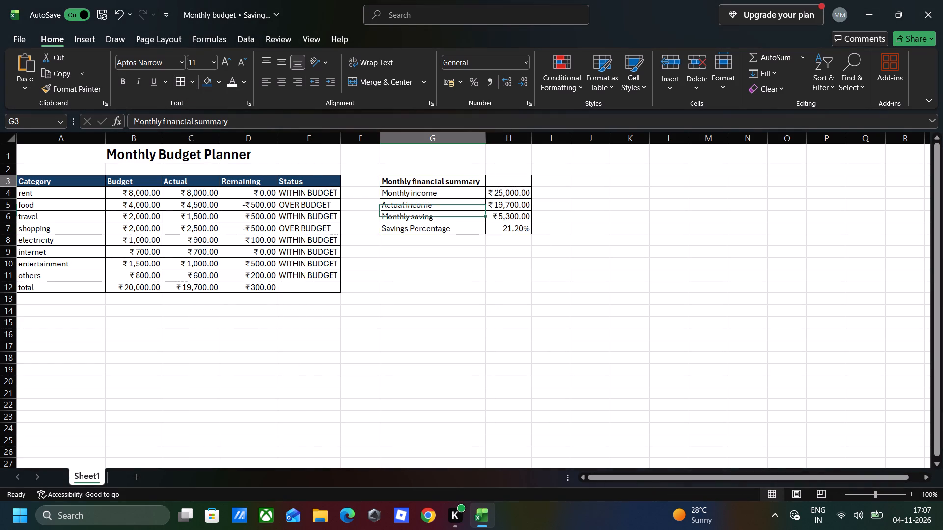
{"action": "double_click", "coordinate": [462, 181]}
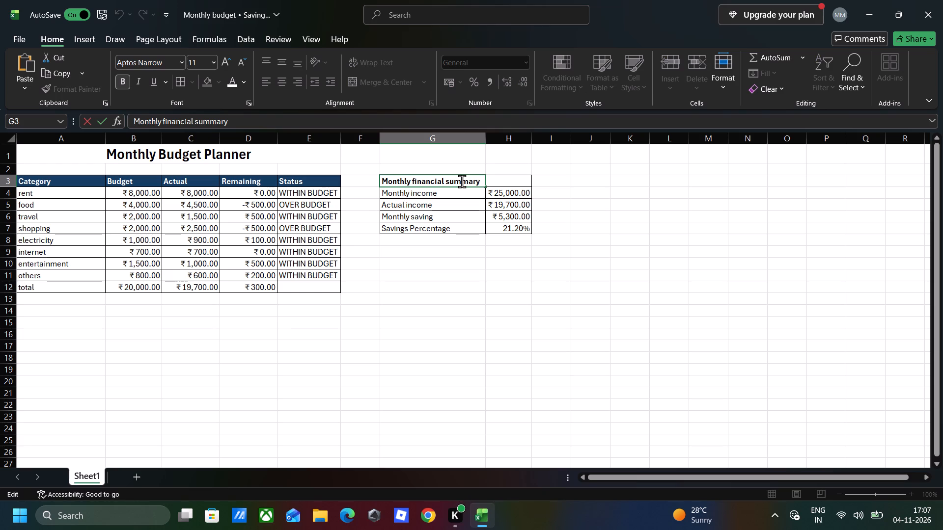
{"action": "left_click_drag", "start_coordinate": [502, 321], "coordinate": [469, 367]}
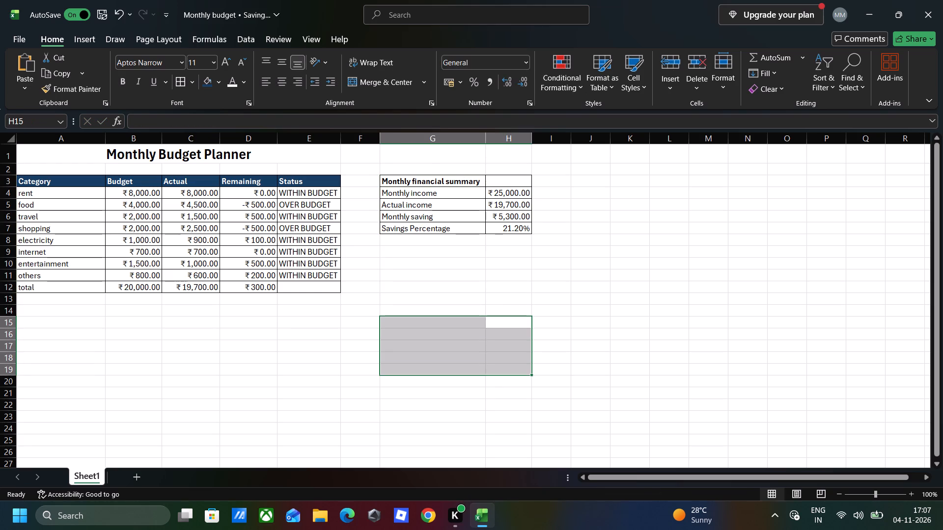
{"action": "left_click", "coordinate": [440, 180]}
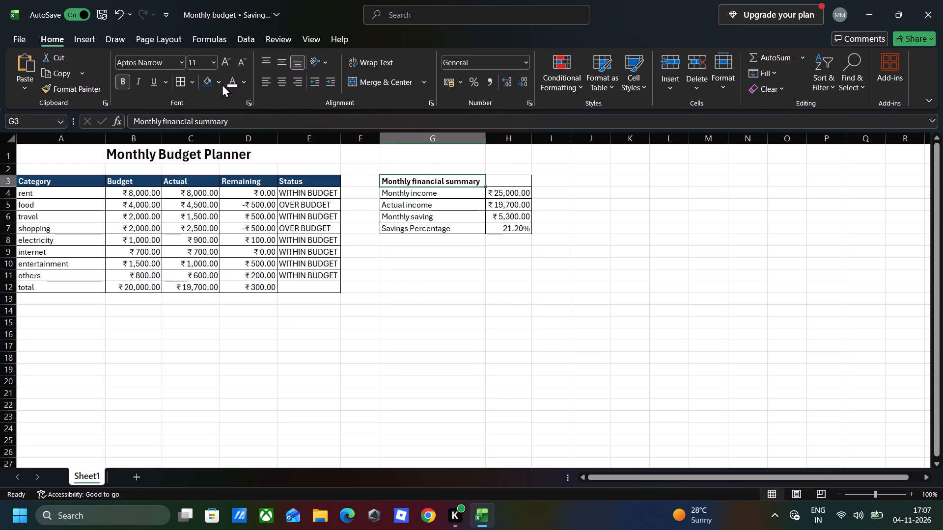
{"action": "left_click", "coordinate": [219, 83]}
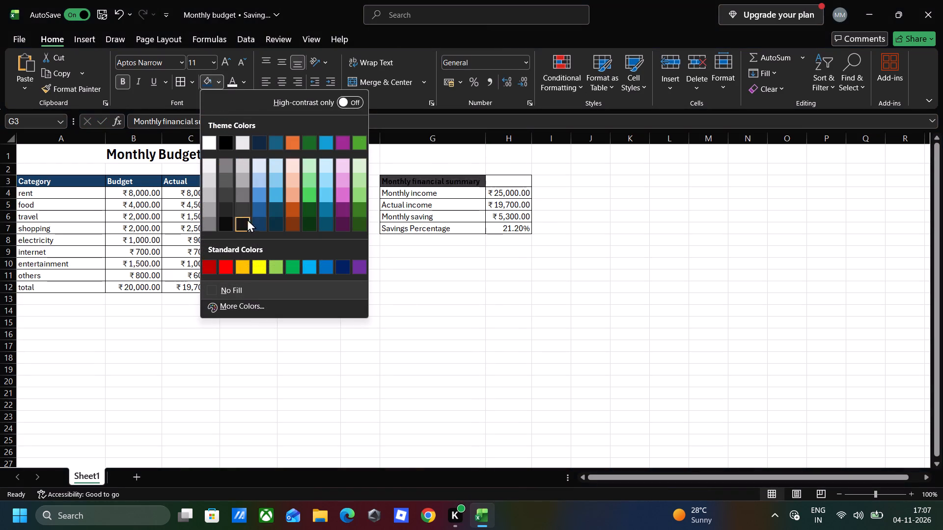
{"action": "left_click", "coordinate": [255, 221]}
{"action": "left_click", "coordinate": [246, 84]}
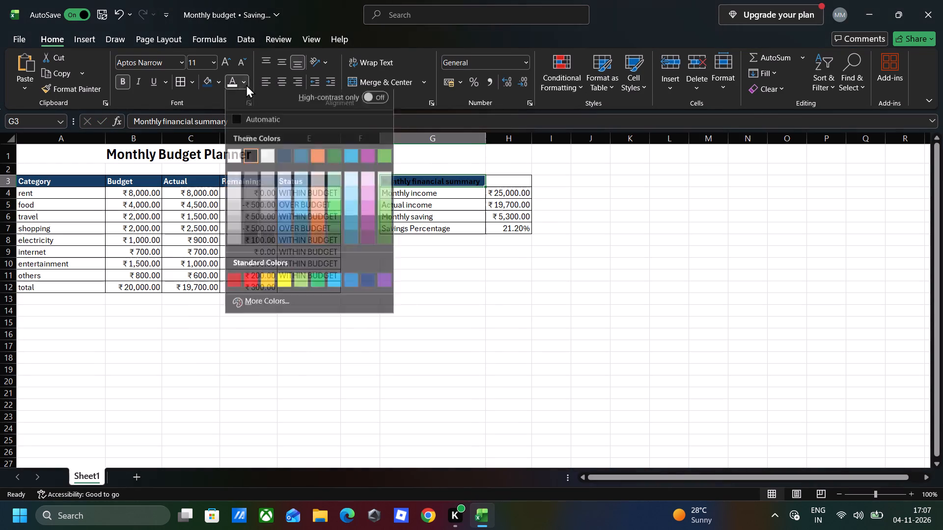
{"action": "left_click", "coordinate": [236, 155]}
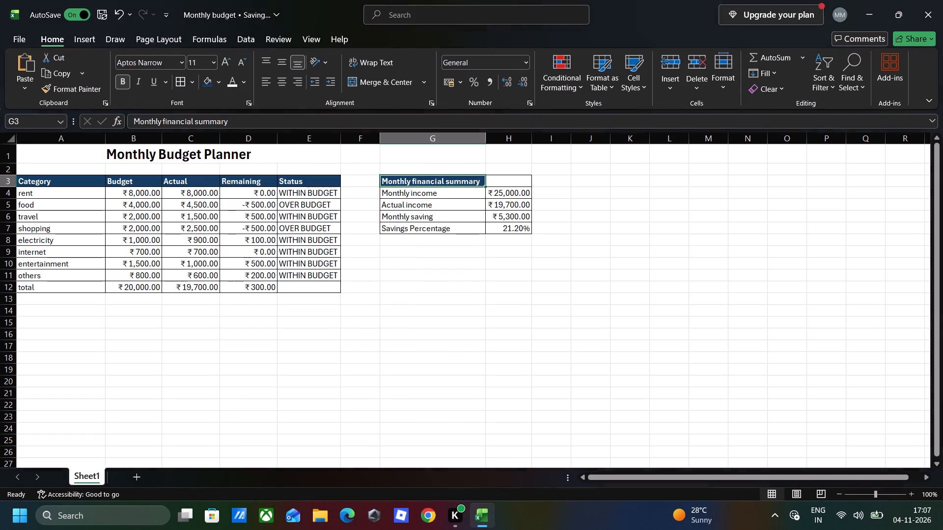
{"action": "left_click", "coordinate": [447, 394]}
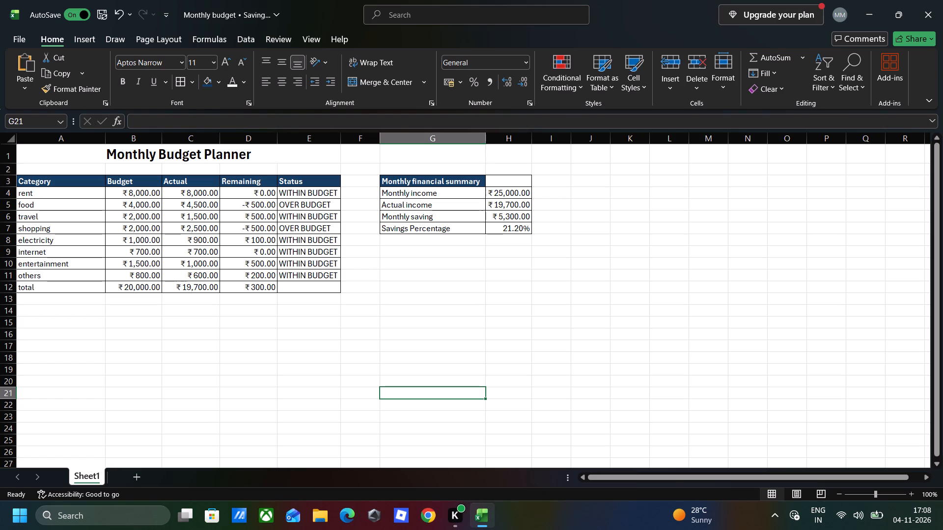
Fill the OVER BUDGET status cells for food (E5) and shopping (E7) with standard dark red.
{"action": "left_click", "coordinate": [301, 207]}
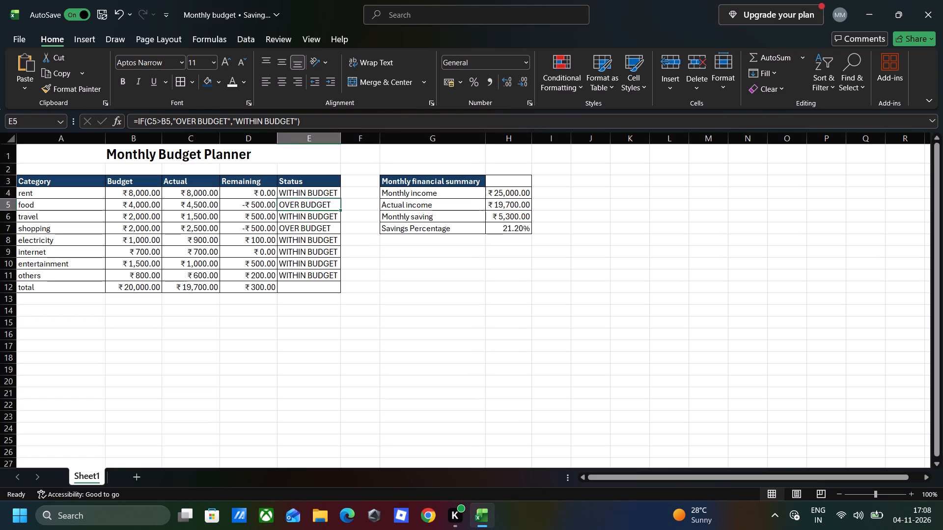
{"action": "left_click", "coordinate": [215, 76]}
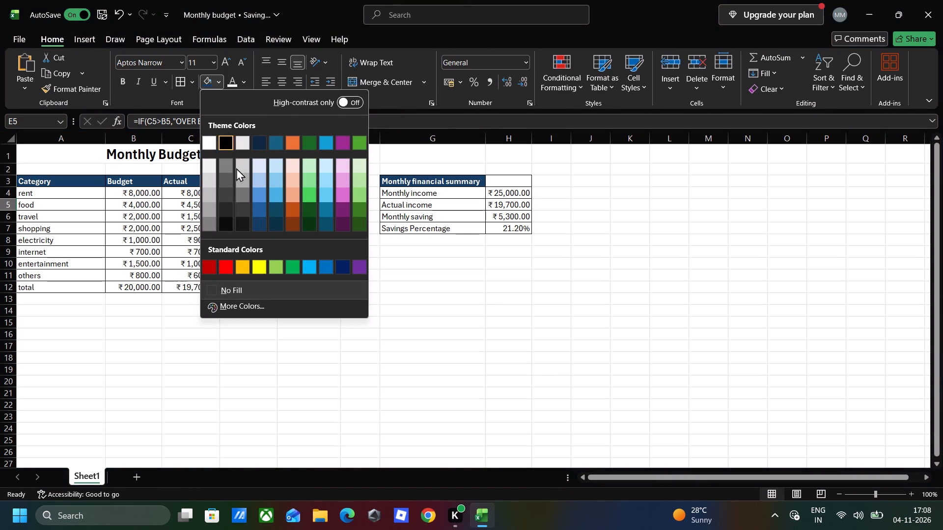
{"action": "left_click", "coordinate": [205, 263]}
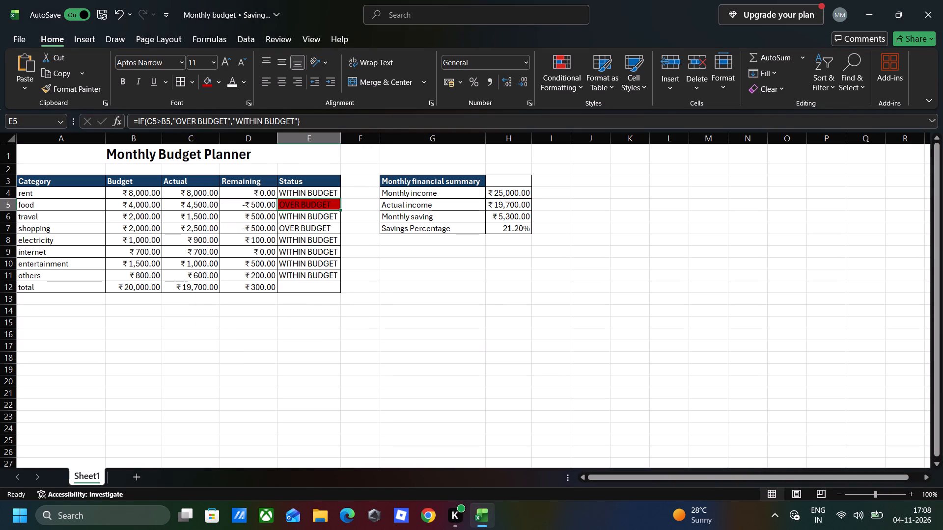
{"action": "left_click", "coordinate": [309, 234]}
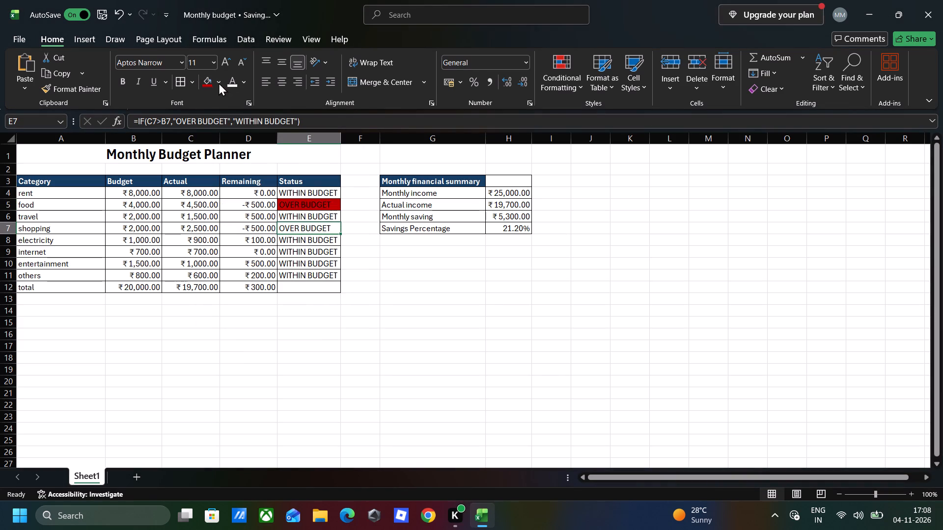
{"action": "left_click", "coordinate": [218, 81]}
{"action": "left_click", "coordinate": [208, 263]}
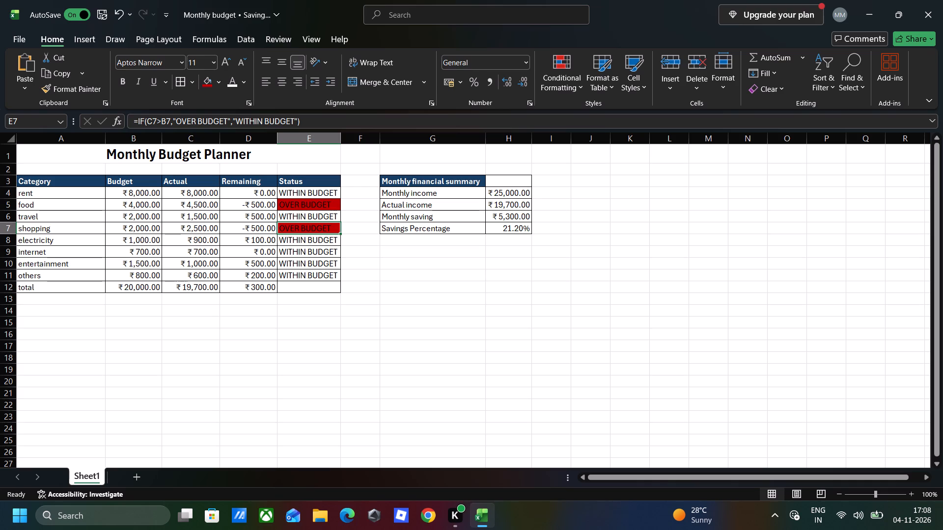
{"action": "left_click", "coordinate": [323, 370]}
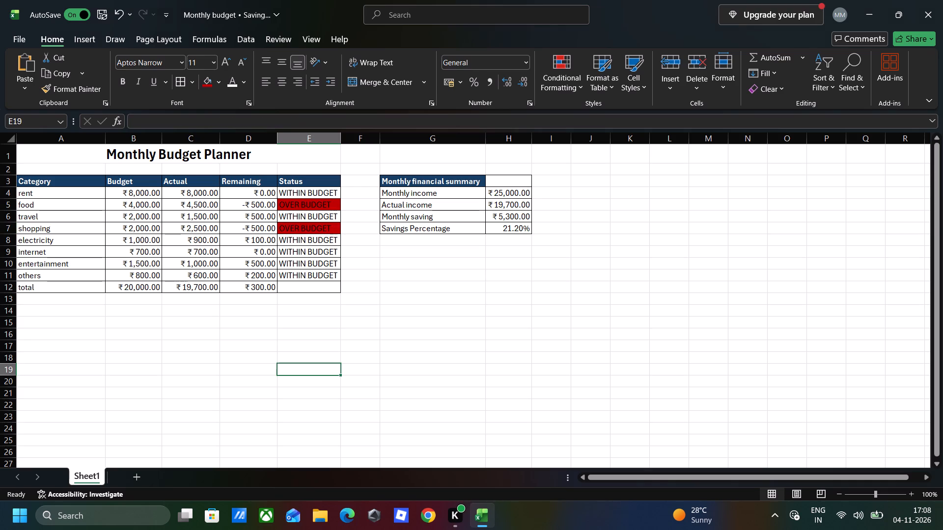